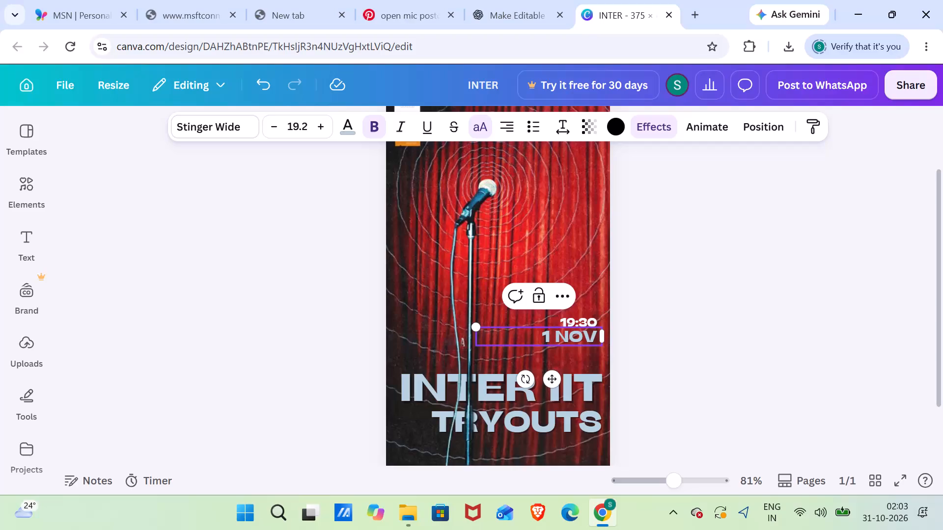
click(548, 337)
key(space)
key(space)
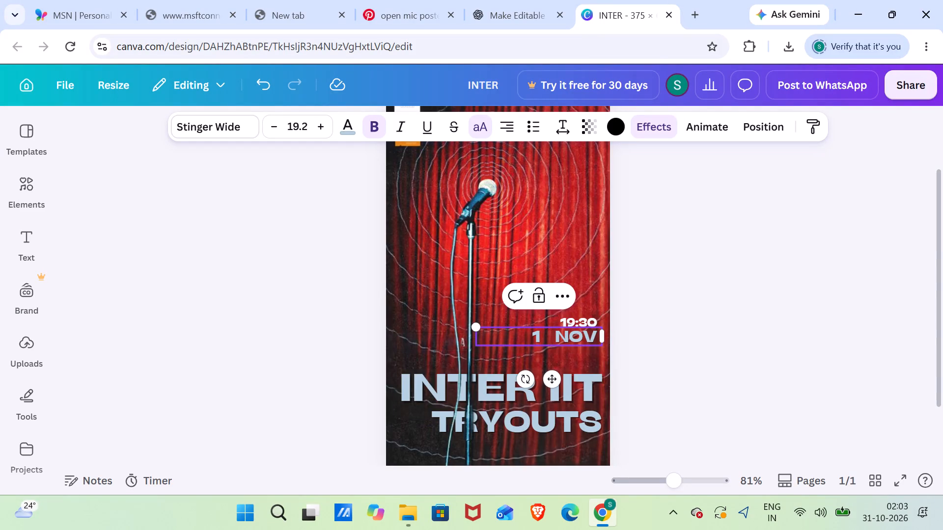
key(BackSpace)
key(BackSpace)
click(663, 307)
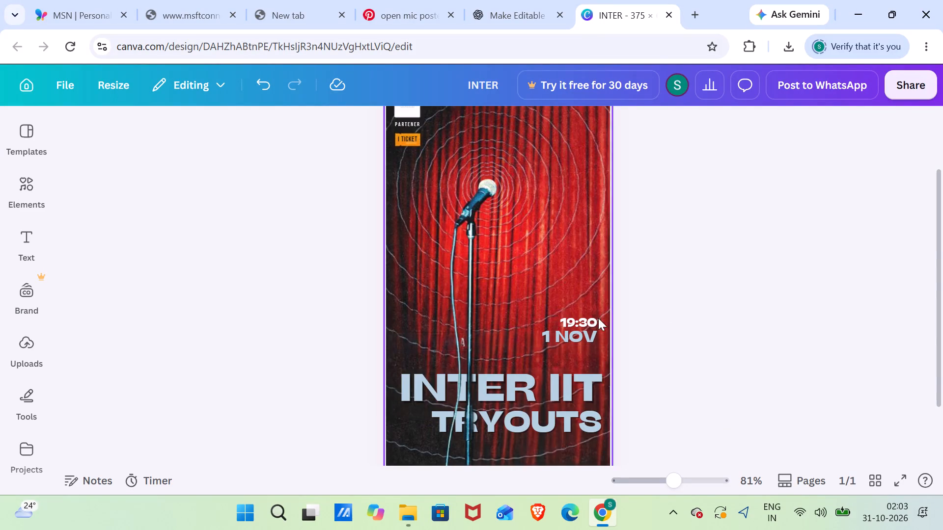
Replace the time text above the date with 6:30.
click(592, 315)
click(598, 321)
click(593, 317)
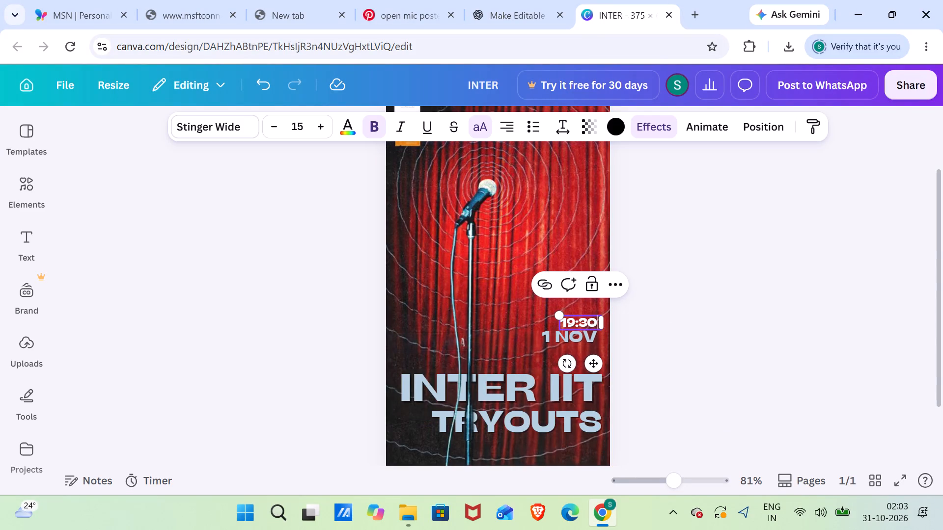
key(BackSpace)
key(BackSpace)
key(BackSpace)
key(BackSpace)
key(BackSpace)
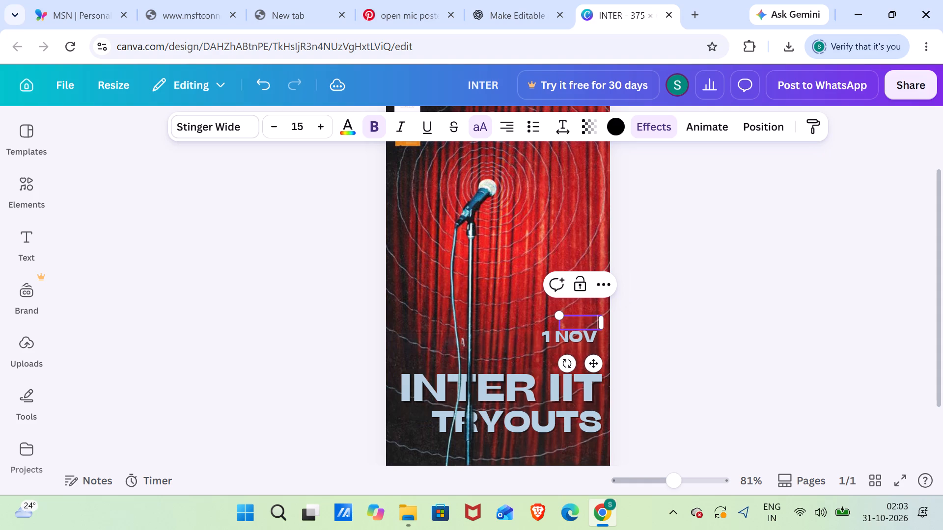
key(6)
text(:30)
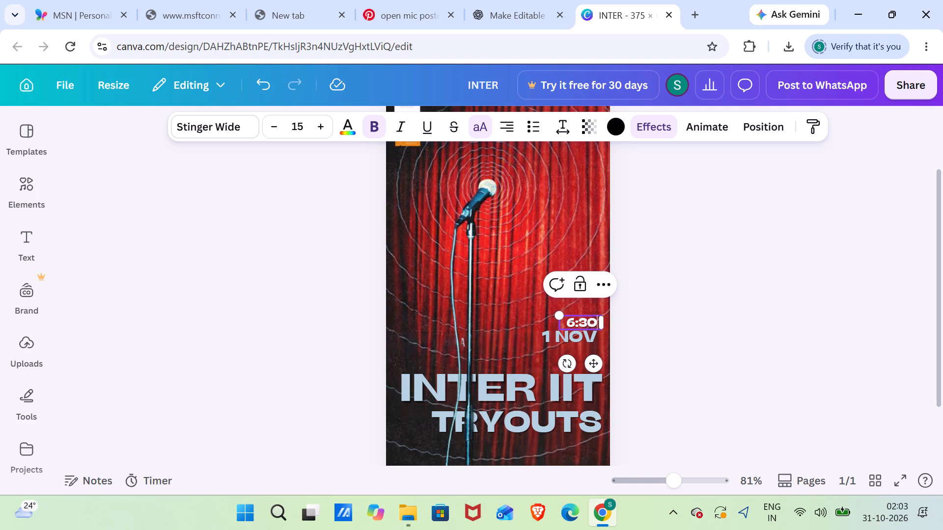
click(701, 343)
Group the 6:30 time text with the 1 NOV date text.
click(582, 336)
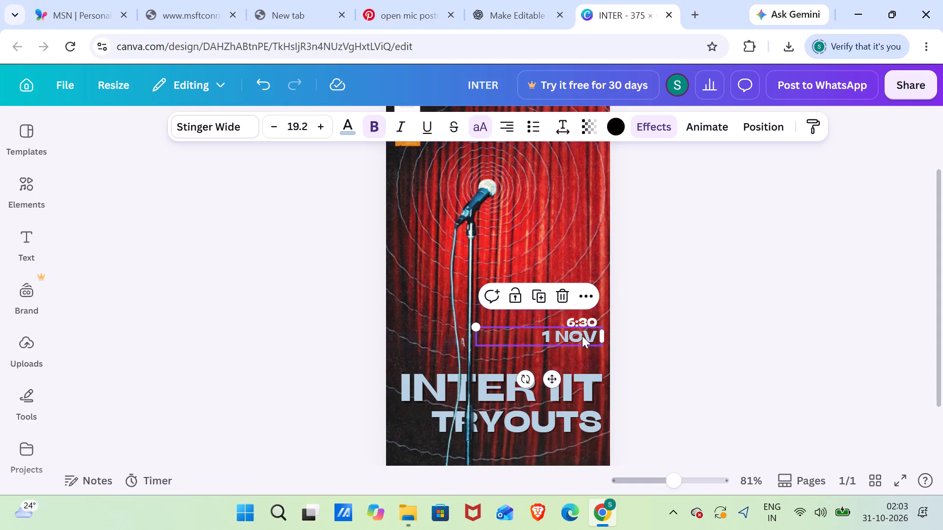
click(586, 337)
click(623, 341)
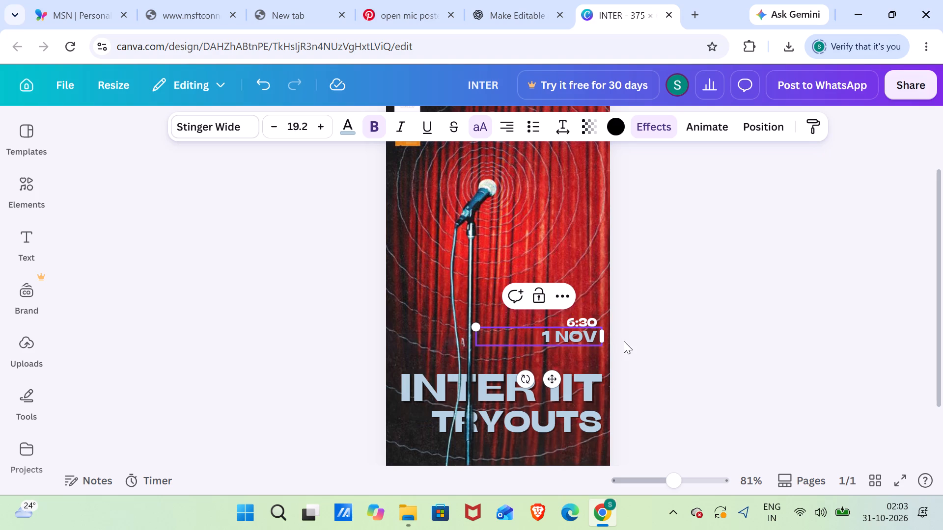
drag(605, 348, 577, 327)
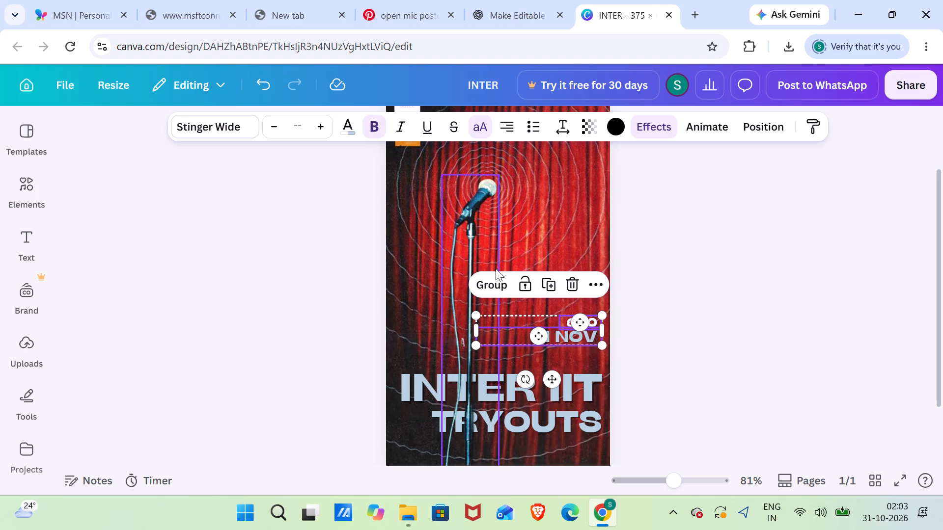
click(495, 281)
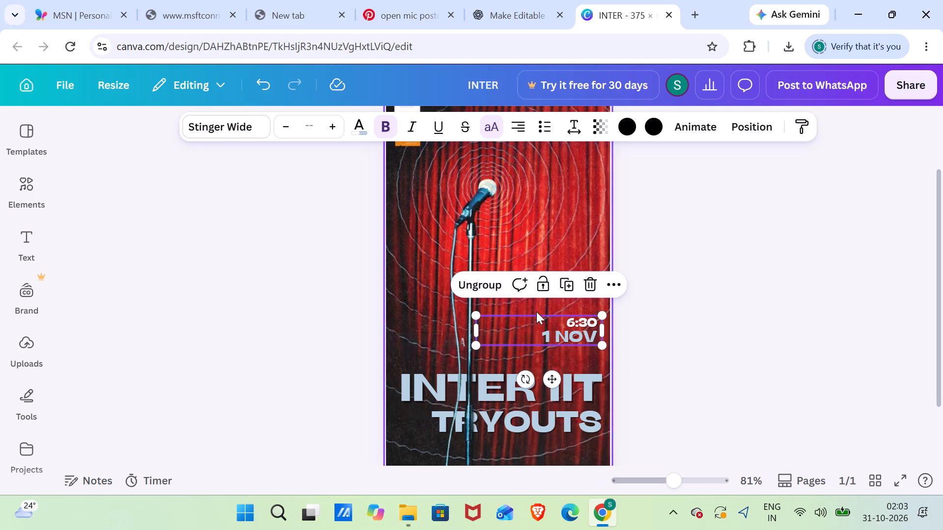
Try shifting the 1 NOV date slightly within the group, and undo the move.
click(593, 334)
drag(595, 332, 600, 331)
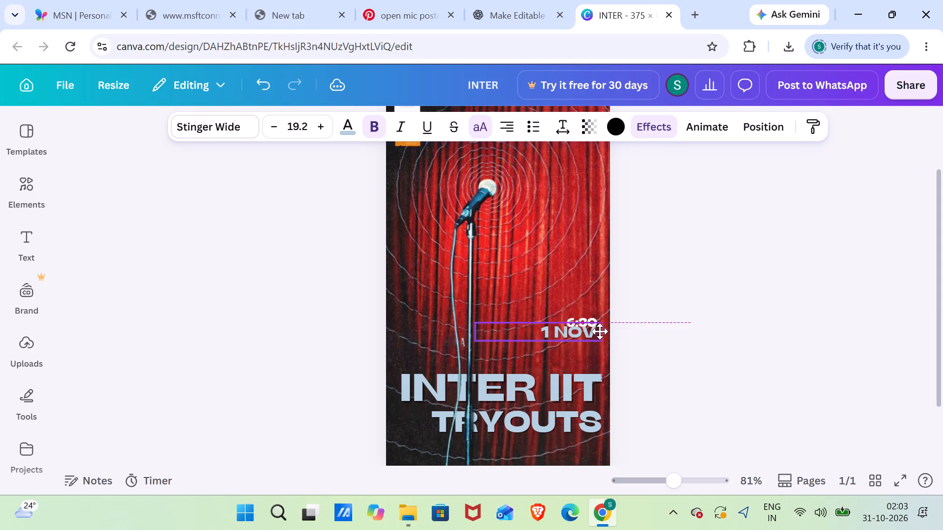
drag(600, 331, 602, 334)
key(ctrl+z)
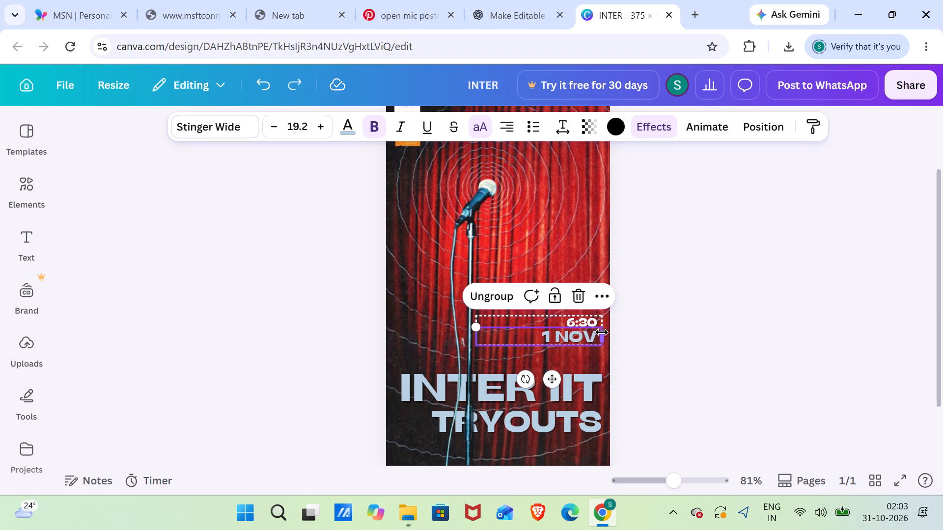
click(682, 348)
Move the grouped time and date slightly left and up on the poster.
click(590, 335)
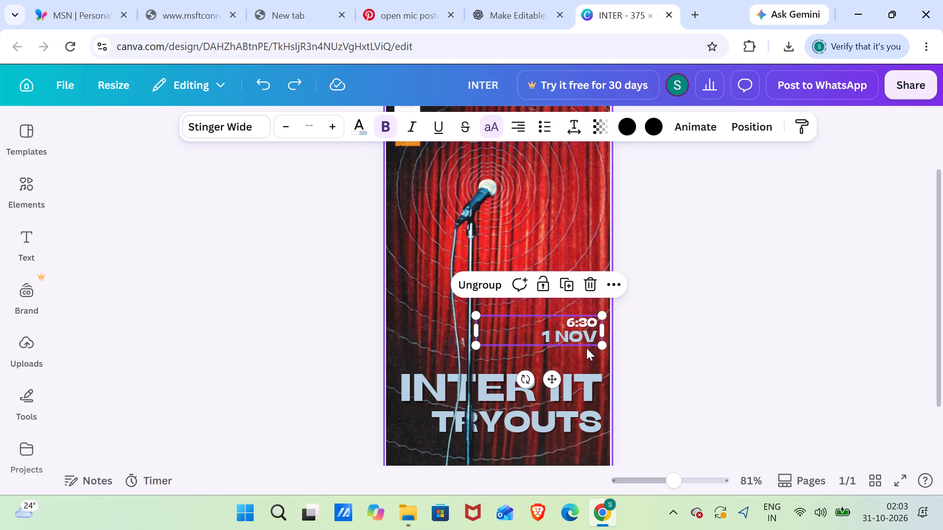
click(576, 330)
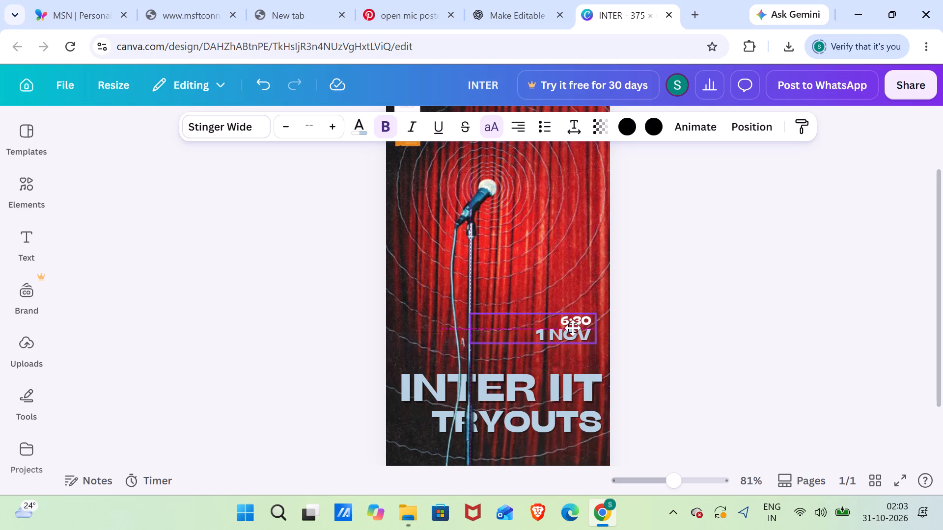
click(641, 328)
Increase the font size of the 1 NOV date text by four points within the group.
click(587, 336)
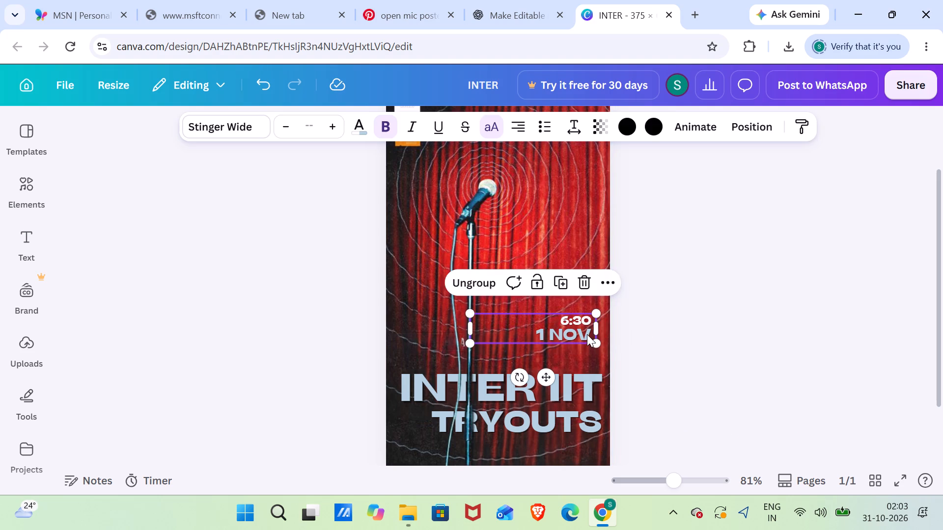
click(587, 334)
double_click(586, 331)
drag(585, 328, 536, 333)
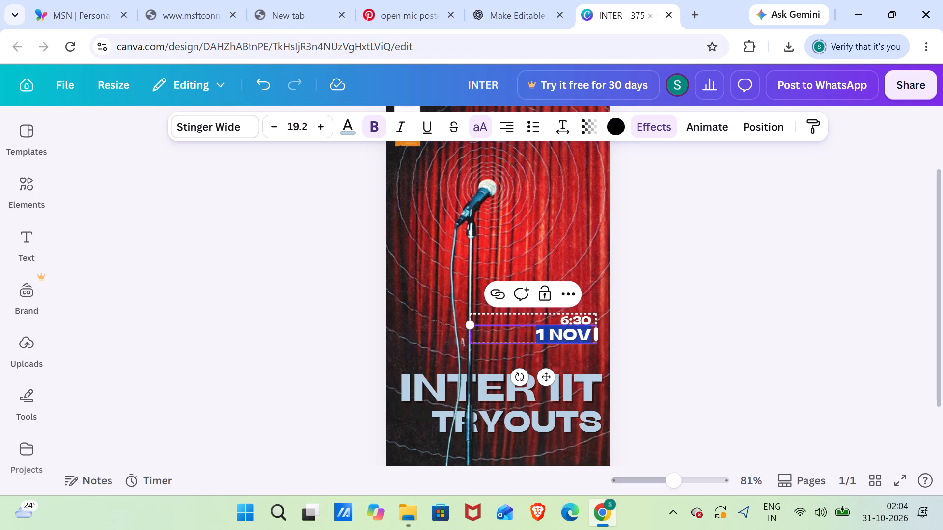
double_click(320, 122)
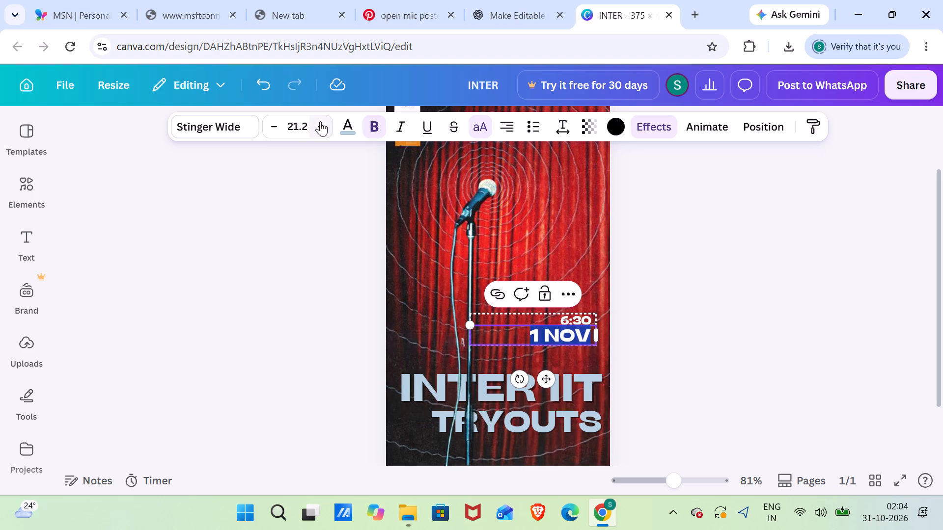
click(320, 121)
click(320, 121)
click(689, 286)
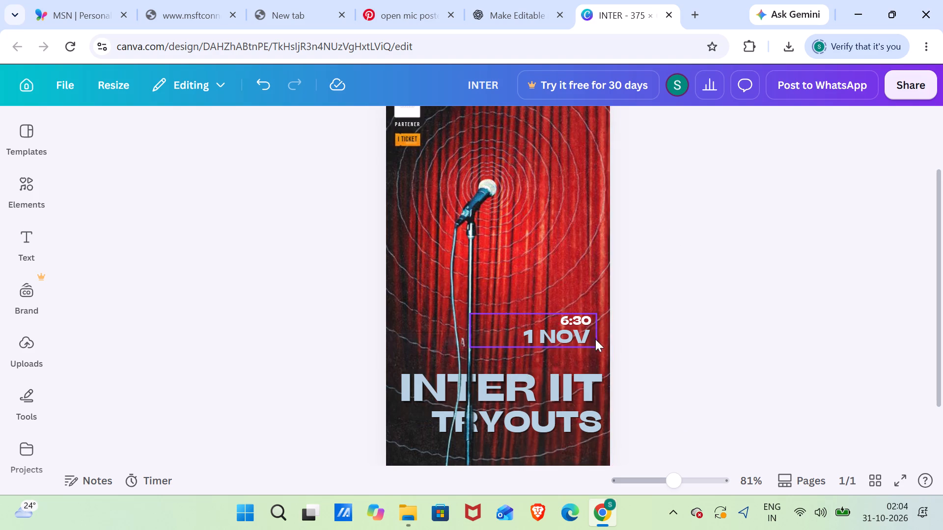
Enlarge the 6:30 time text to font size 23.2.
click(584, 318)
double_click(586, 320)
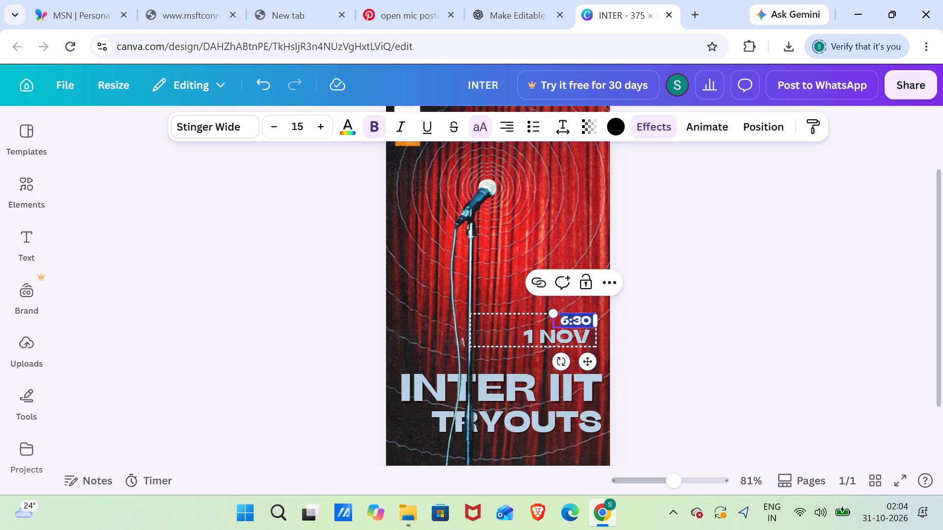
triple_click(324, 120)
triple_click(324, 120)
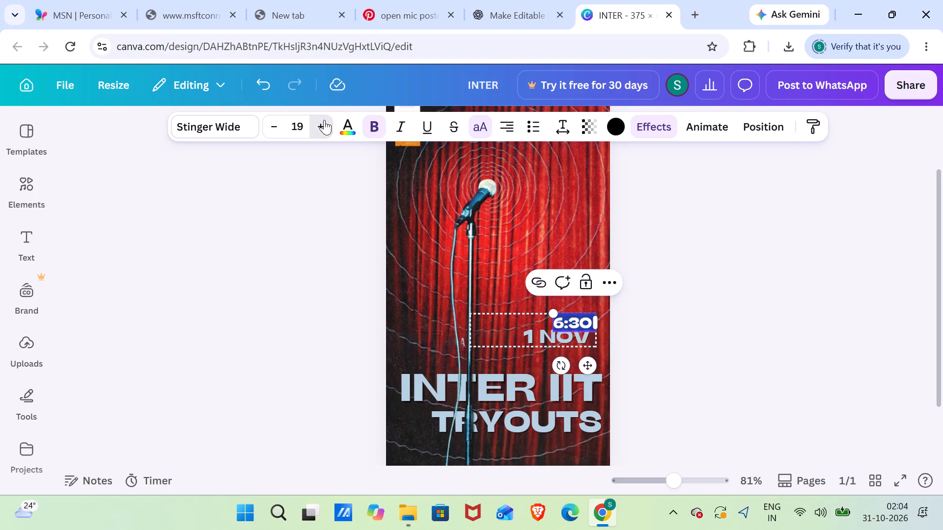
click(324, 120)
click(324, 120)
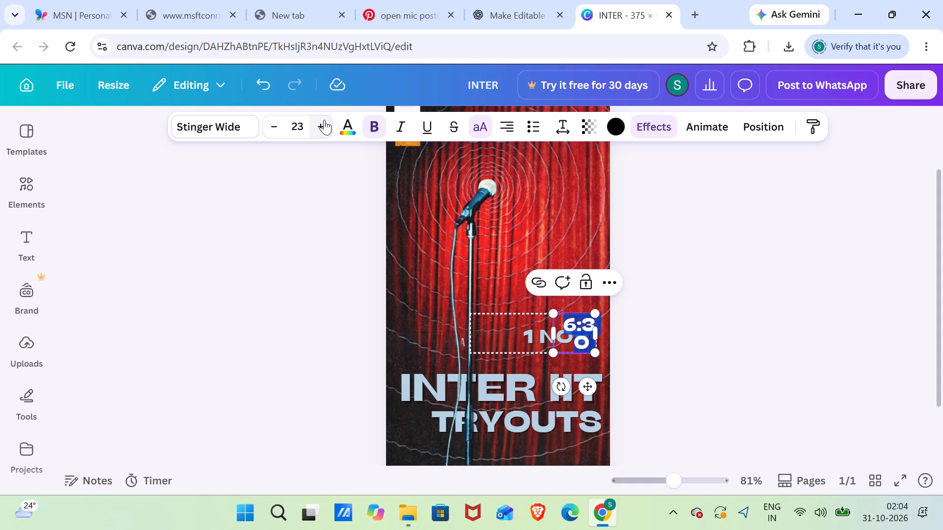
click(554, 315)
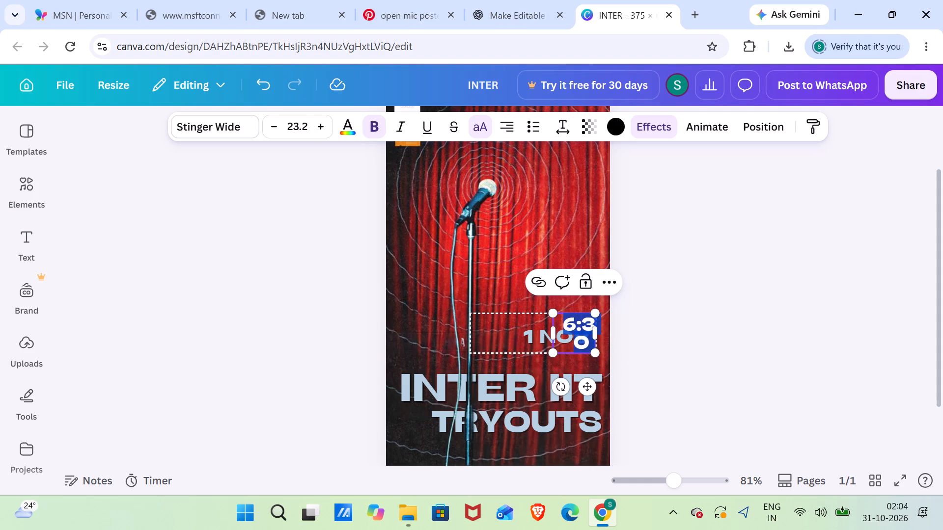
Widen the 6:30 text box to fit on one line and place it just above the 1 NOV date.
drag(552, 331, 540, 329)
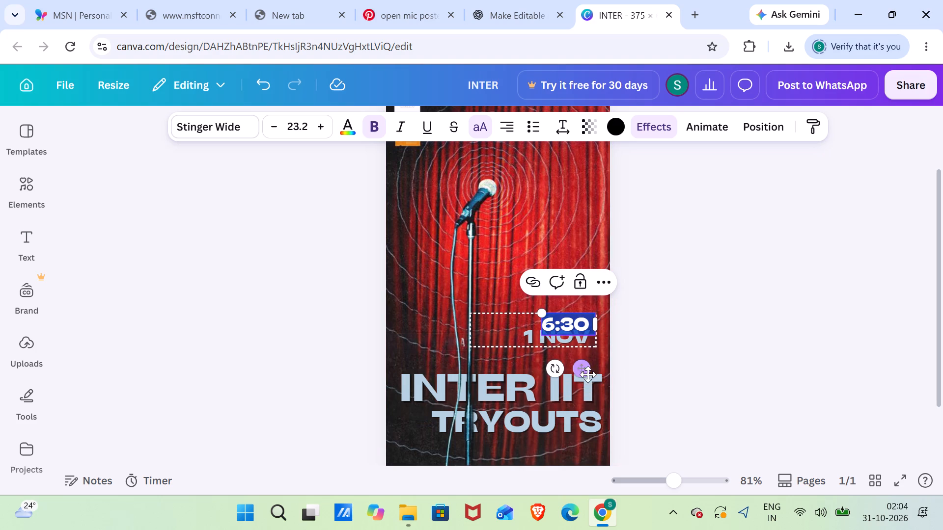
drag(584, 373, 582, 364)
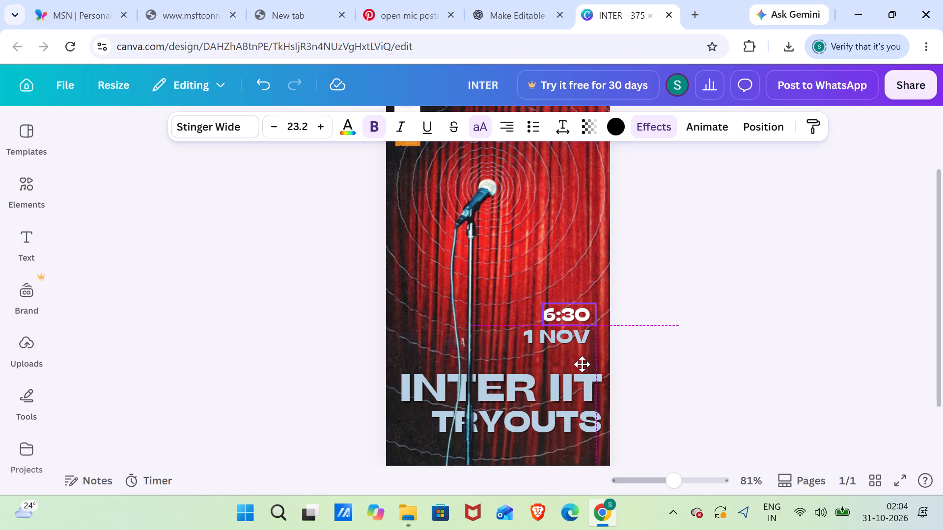
drag(582, 364, 582, 369)
click(678, 337)
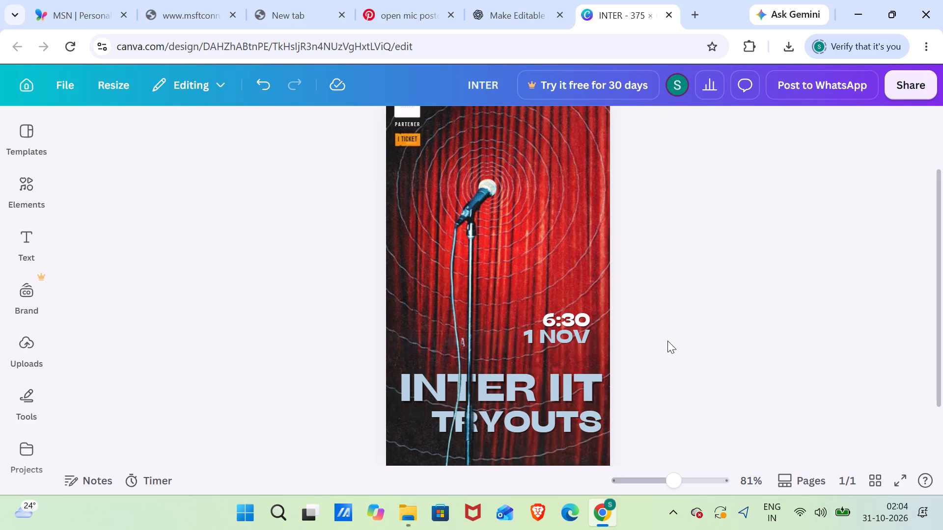
Move the grouped time and date right and down, closer to the INTER IIT title and its right edge.
drag(602, 344, 569, 325)
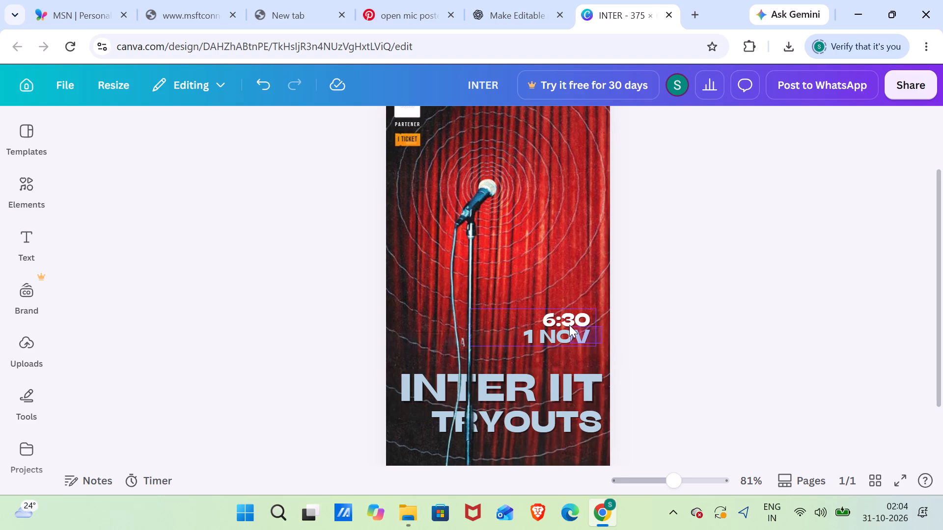
drag(569, 325, 568, 322)
drag(574, 330, 578, 344)
click(772, 358)
Delete the SCUSEV 93 text at the top of the poster.
scroll(728, 158, down, 1)
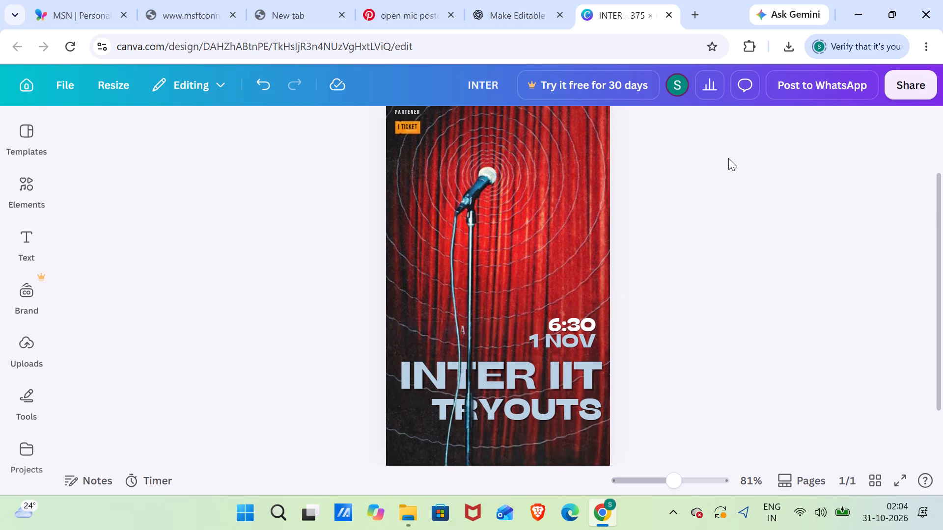
scroll(728, 158, down, 2)
scroll(600, 247, up, 2)
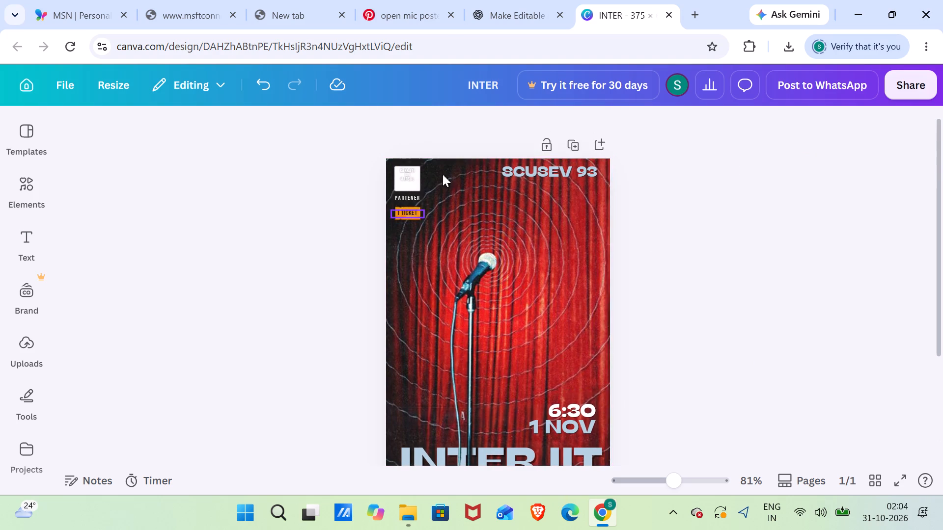
click(572, 171)
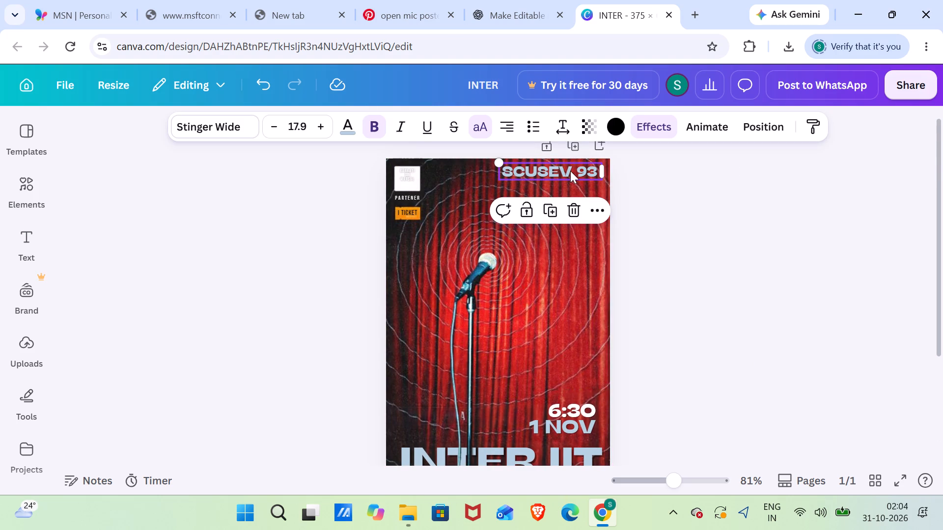
click(570, 171)
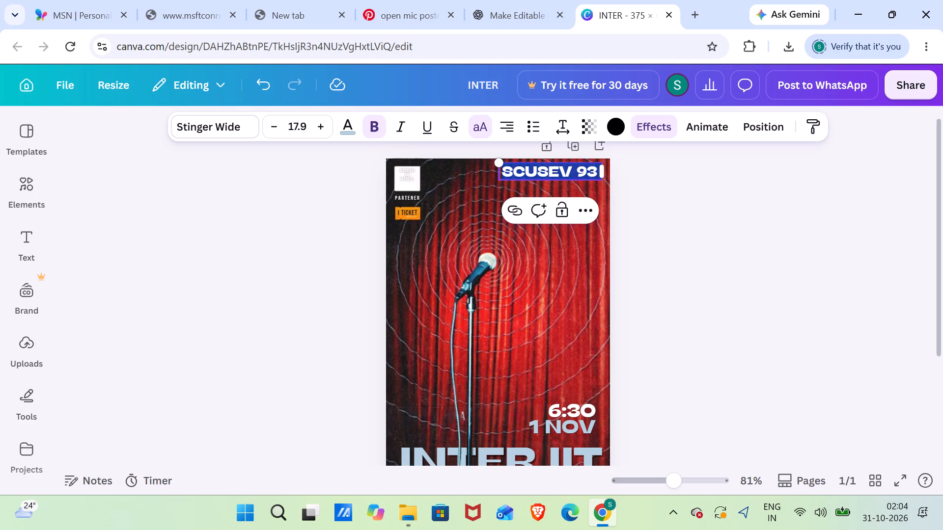
key(Delete)
click(599, 285)
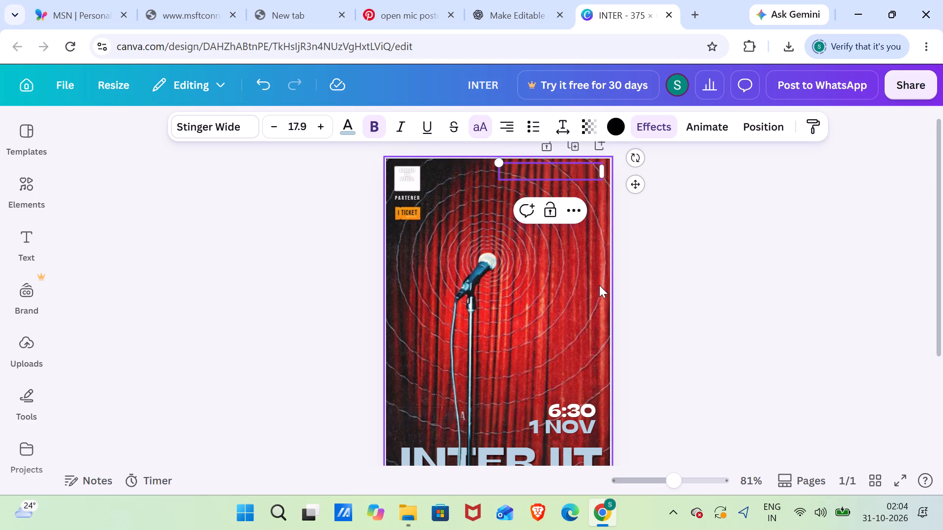
Delete the white logo box, the PARTENER label and the I TICKET badge in the poster's upper-left corner.
click(412, 175)
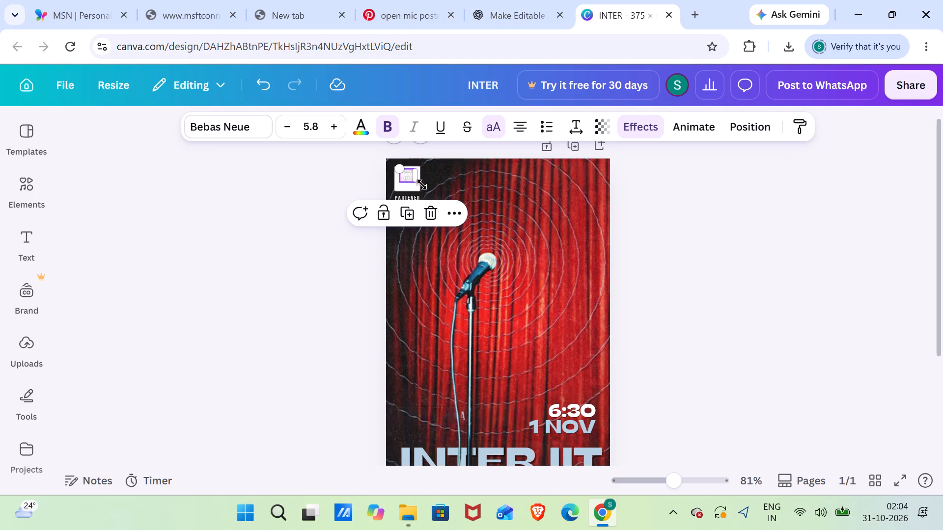
click(436, 185)
drag(429, 213, 395, 187)
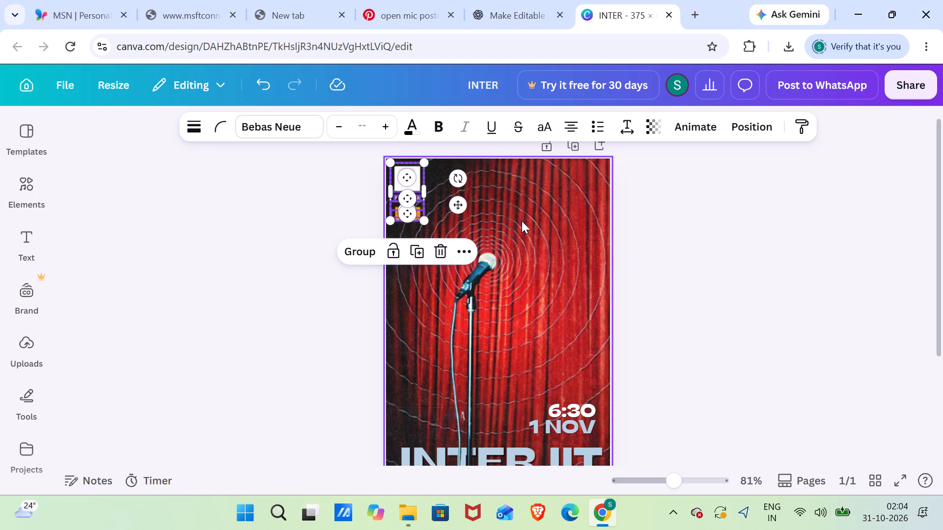
key(Delete)
Delete the remaining small white logo text in the poster's upper-left corner.
drag(427, 178, 417, 178)
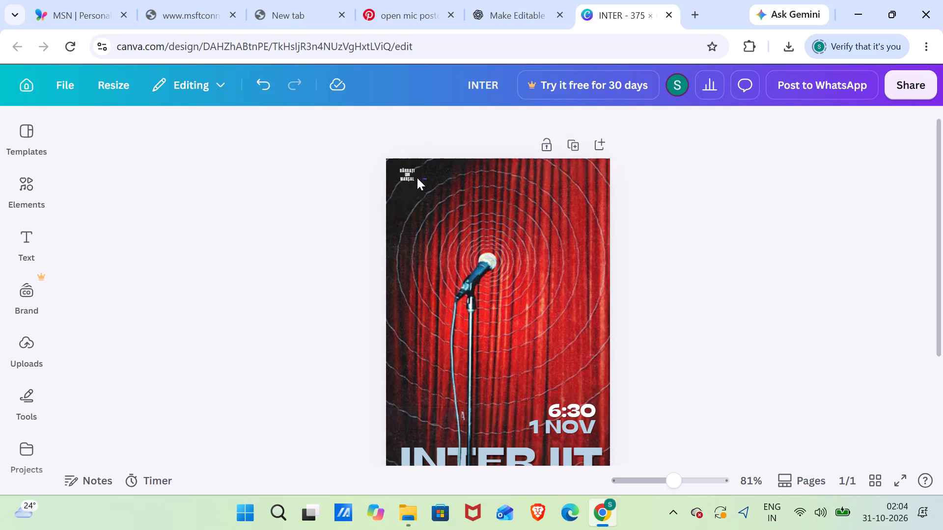
drag(417, 178, 397, 168)
key(Delete)
Shift the microphone and stand image slightly right, closer to the centre of the concentric rings.
scroll(390, 167, down, 3)
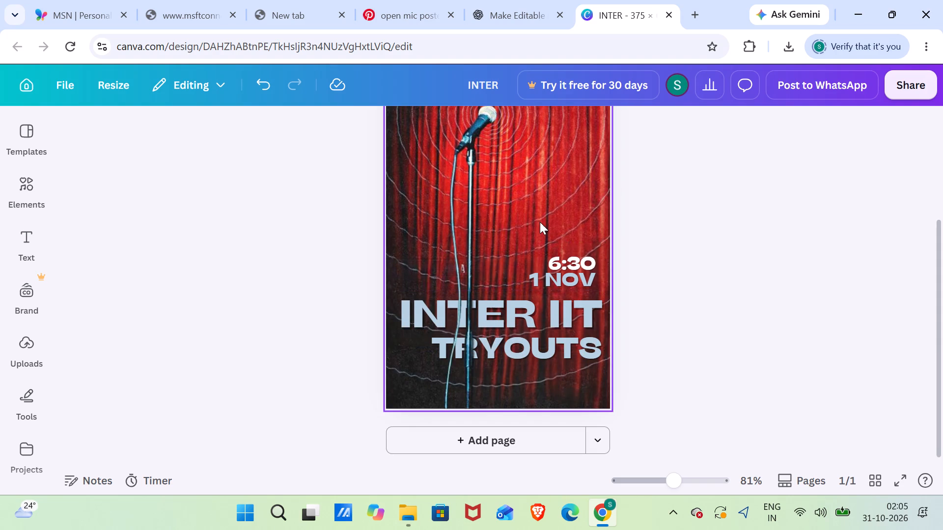
scroll(540, 221, up, 1)
drag(474, 204, 478, 204)
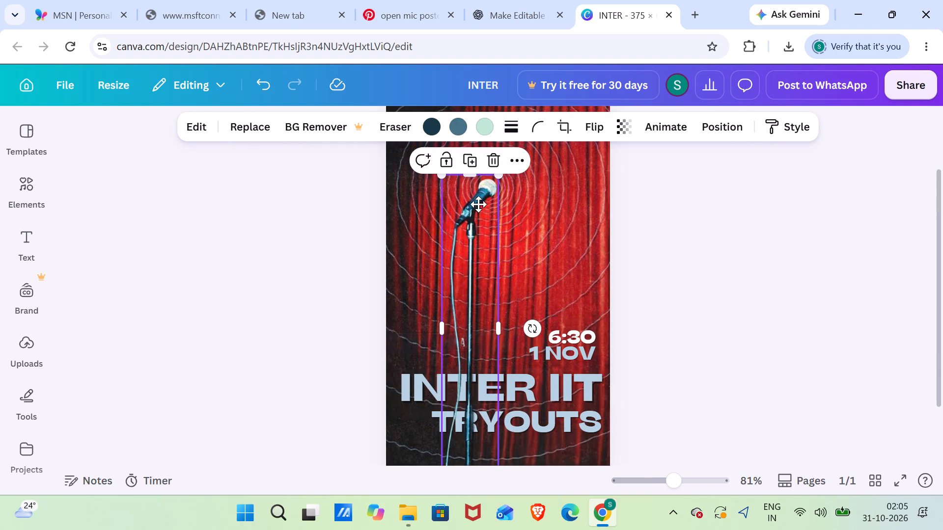
drag(478, 204, 480, 204)
click(379, 203)
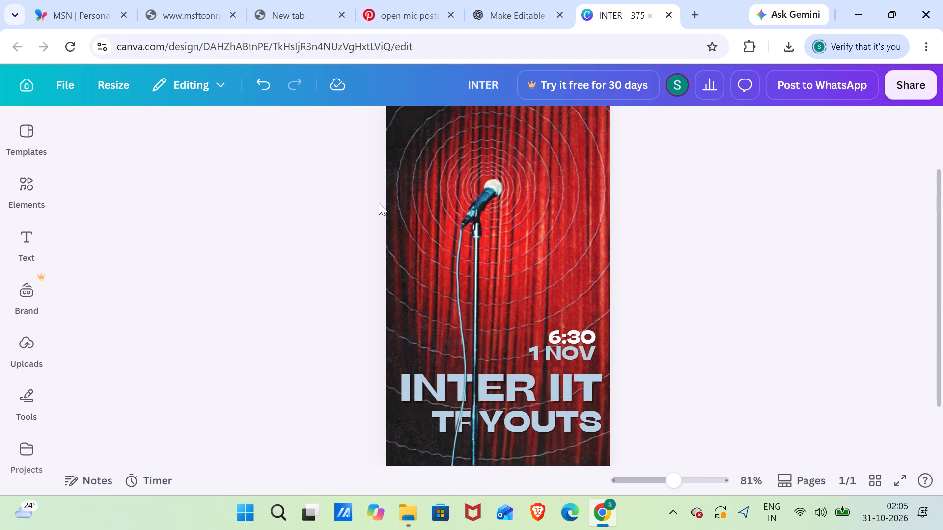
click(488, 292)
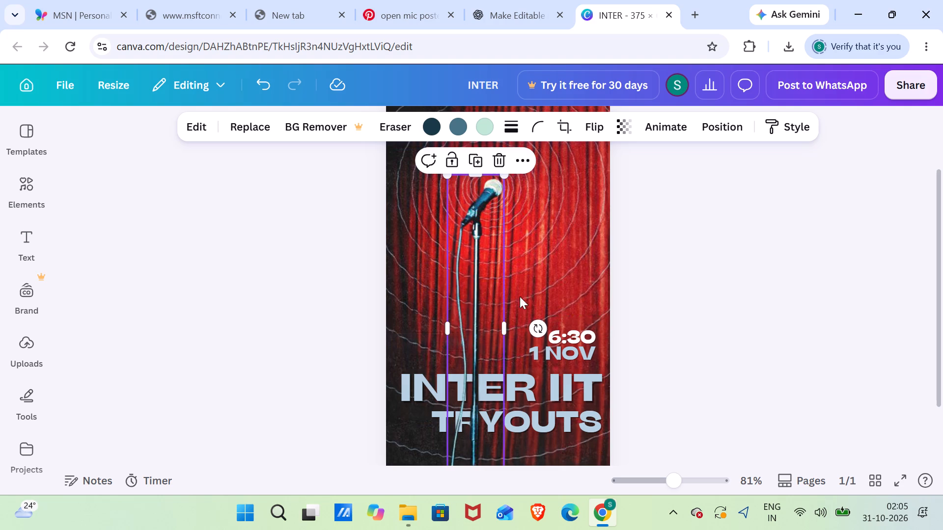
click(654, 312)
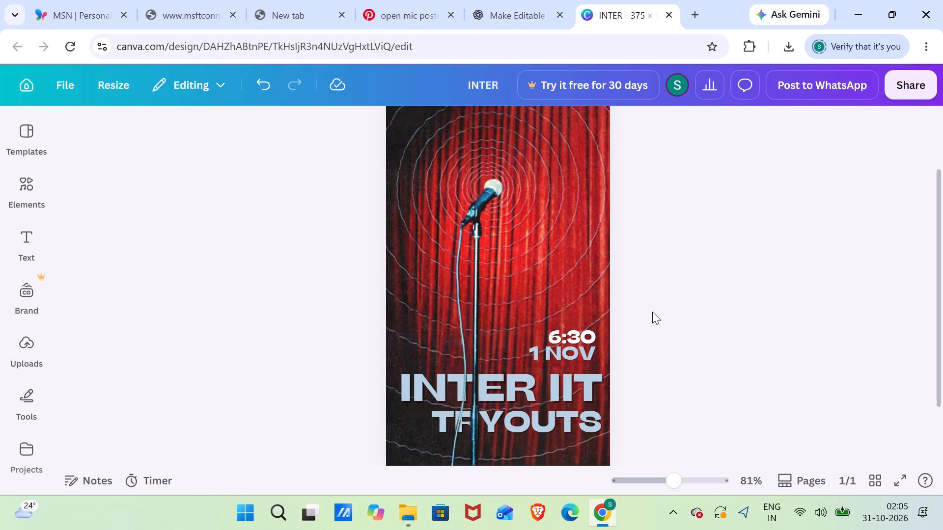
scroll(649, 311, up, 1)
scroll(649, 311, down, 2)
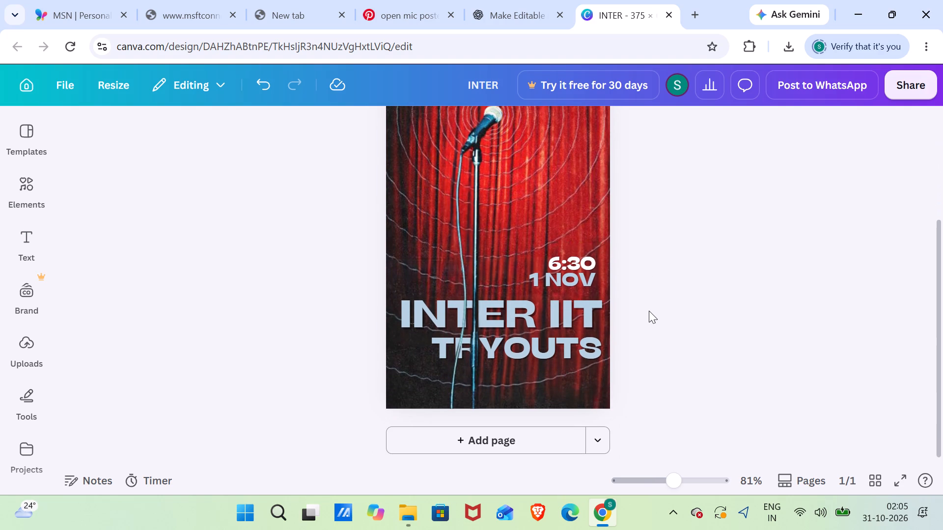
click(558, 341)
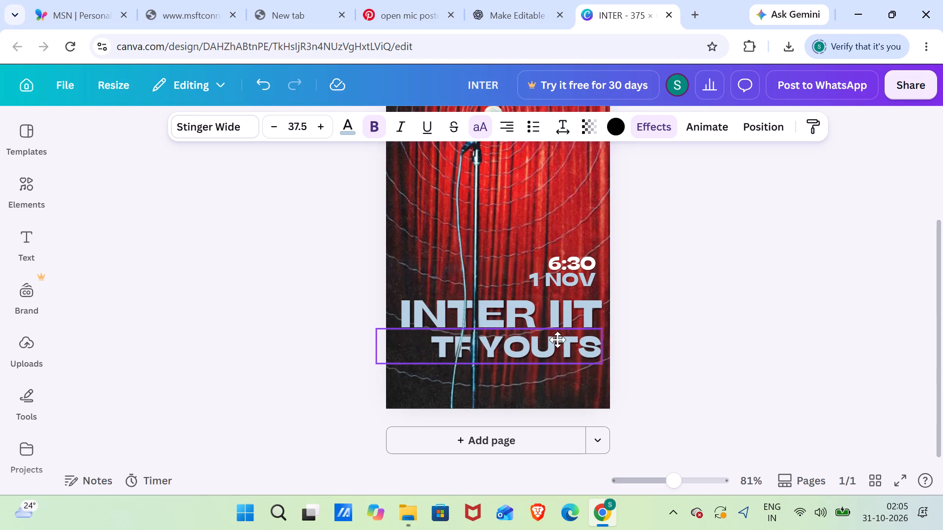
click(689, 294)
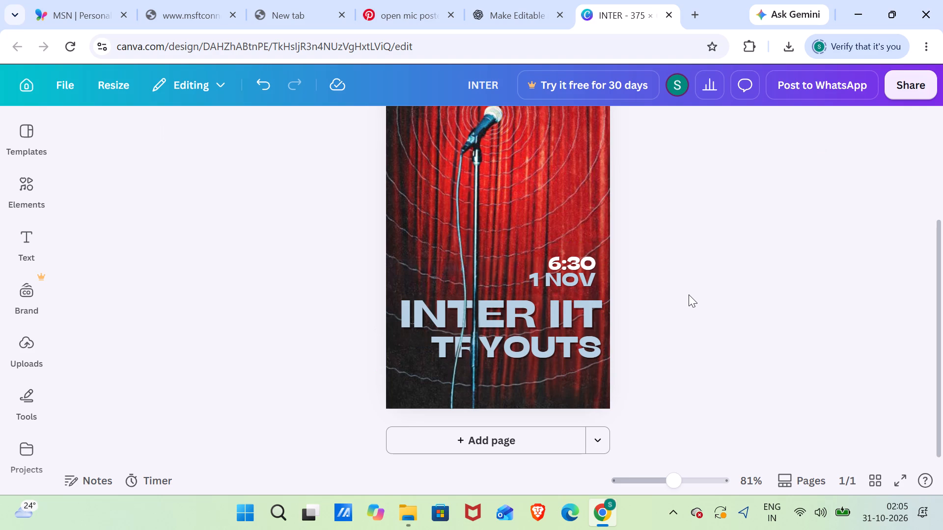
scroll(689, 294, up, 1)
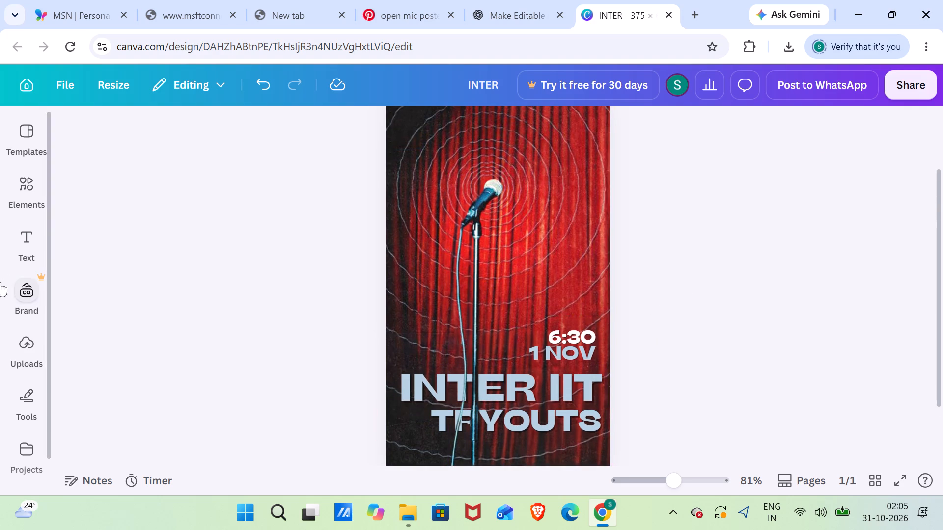
Browse the element categories and the Frames collection for something to add to the poster.
click(32, 184)
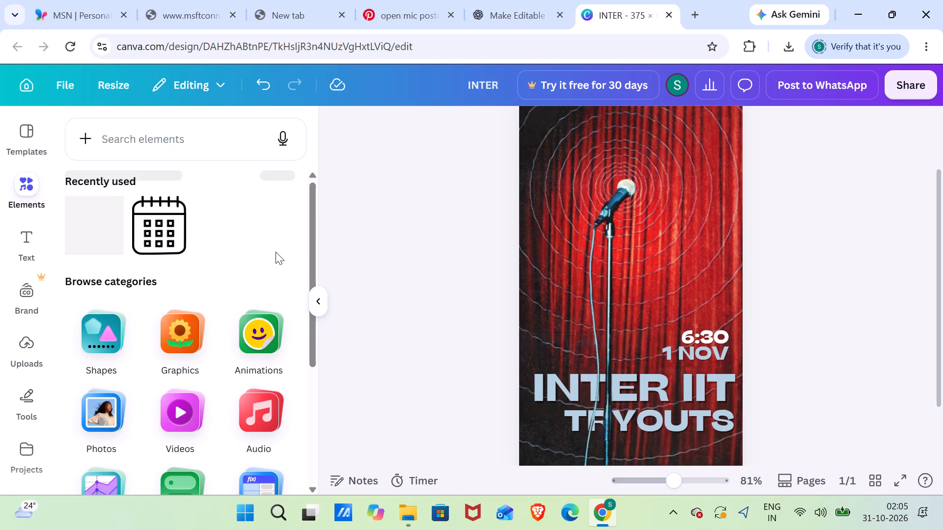
scroll(276, 251, up, 4)
scroll(276, 251, down, 4)
scroll(276, 251, up, 1)
scroll(276, 251, down, 9)
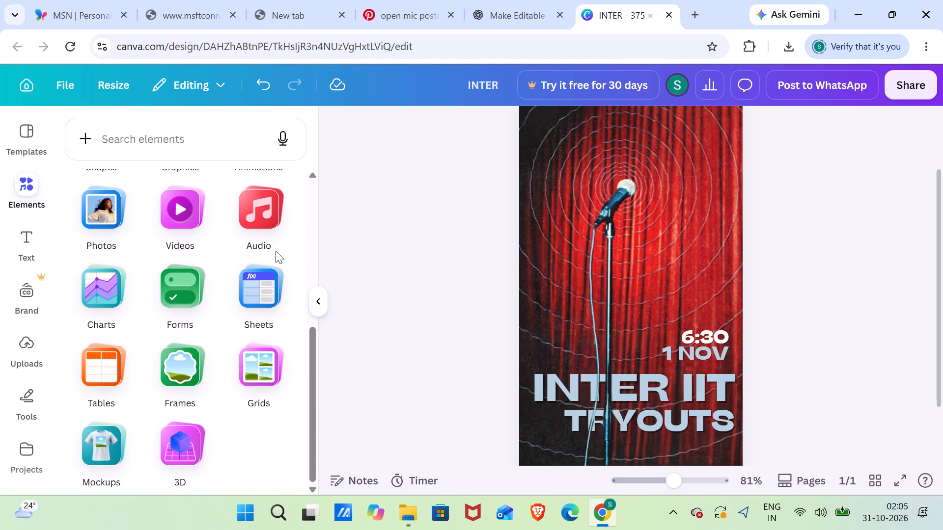
scroll(276, 251, up, 2)
scroll(224, 271, down, 1)
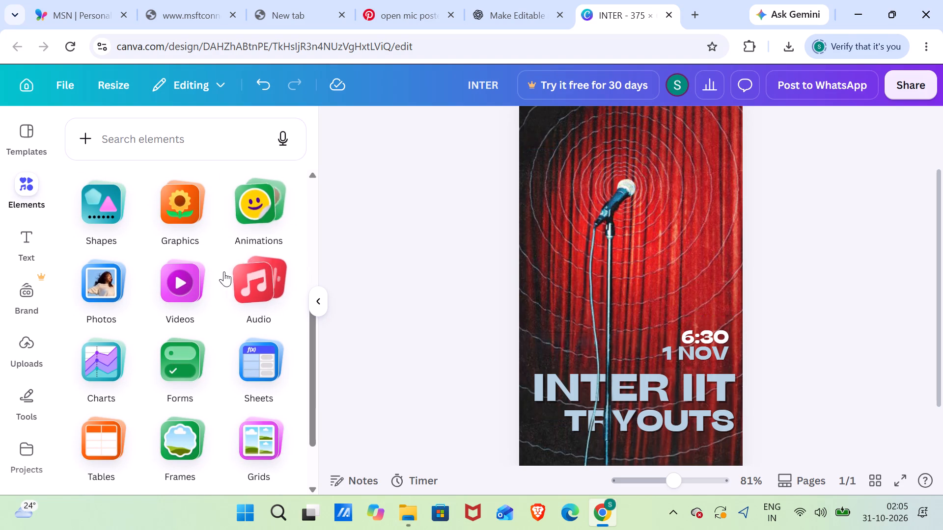
scroll(263, 307, down, 1)
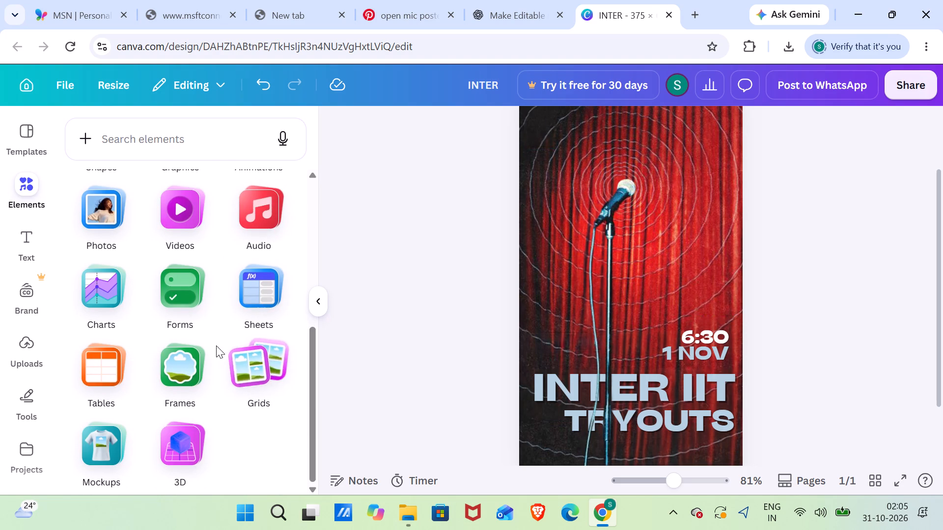
click(176, 380)
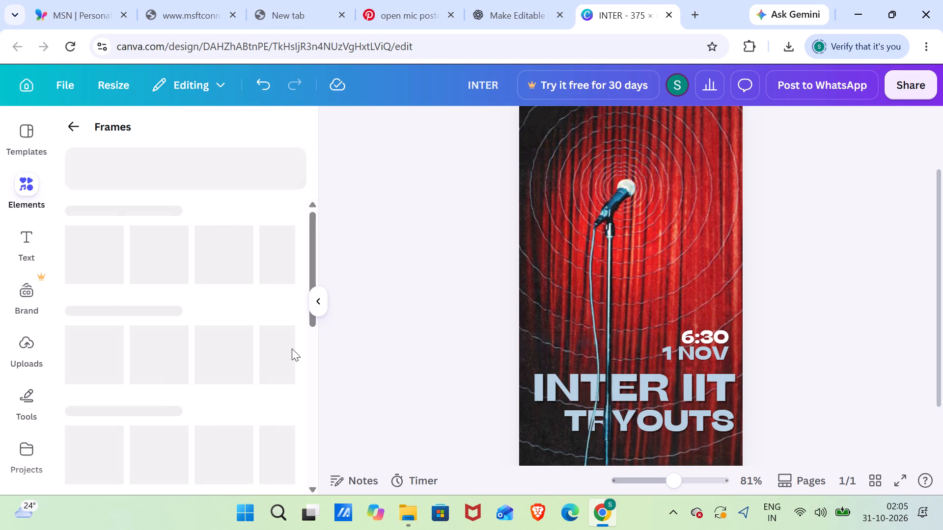
scroll(419, 300, down, 1)
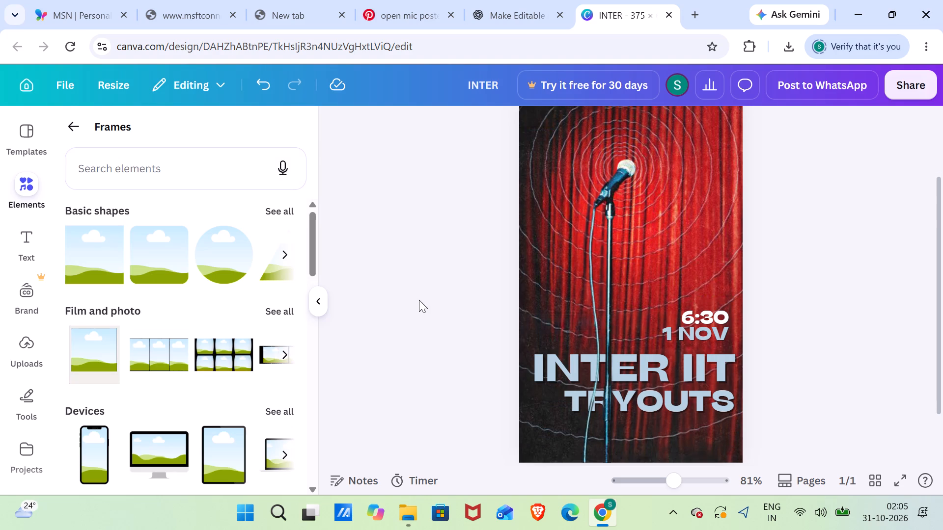
scroll(419, 300, down, 1)
scroll(220, 304, down, 12)
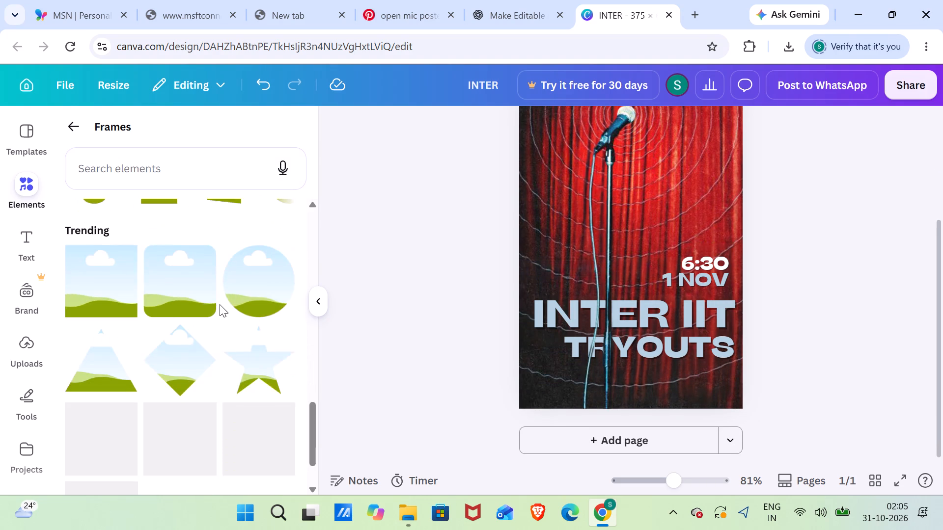
scroll(220, 304, down, 5)
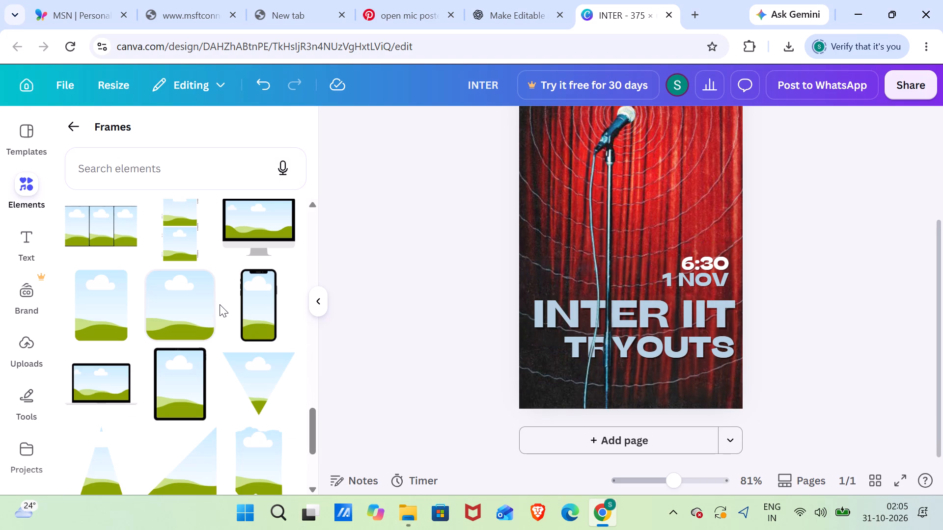
scroll(220, 306, down, 13)
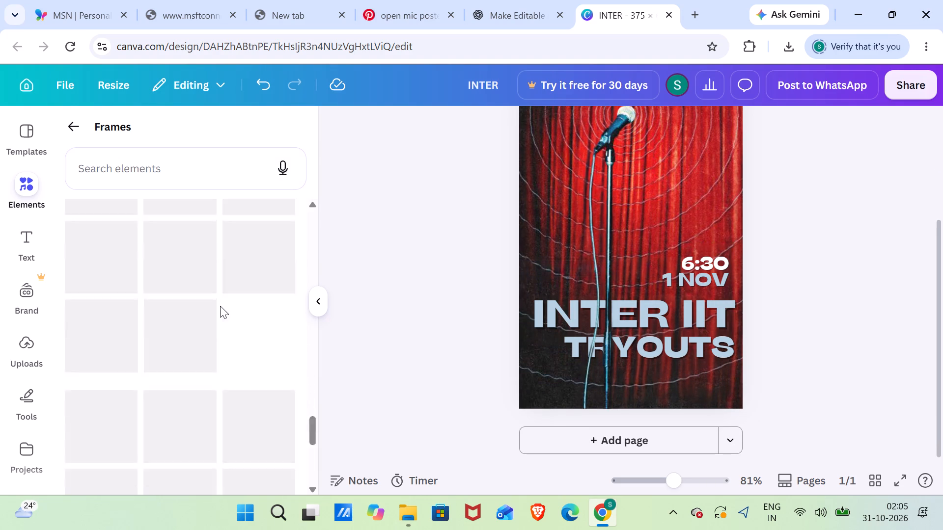
scroll(220, 306, up, 6)
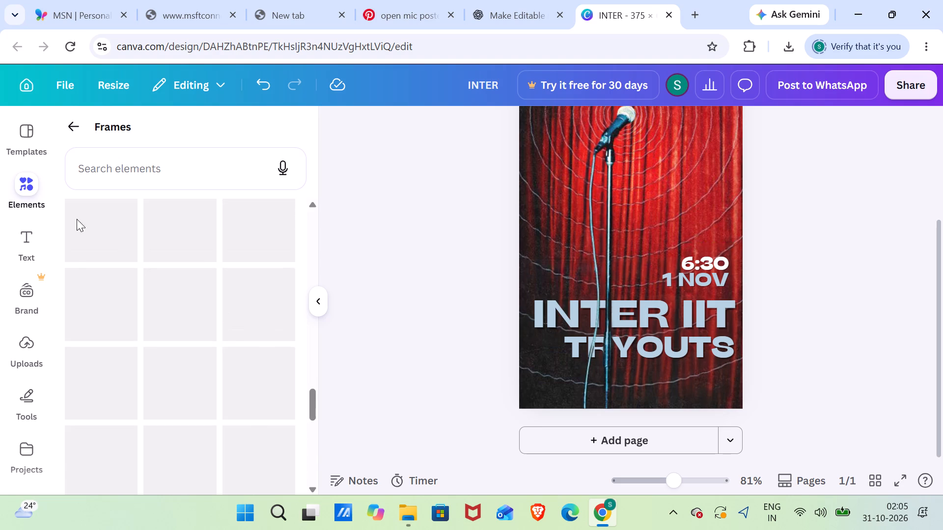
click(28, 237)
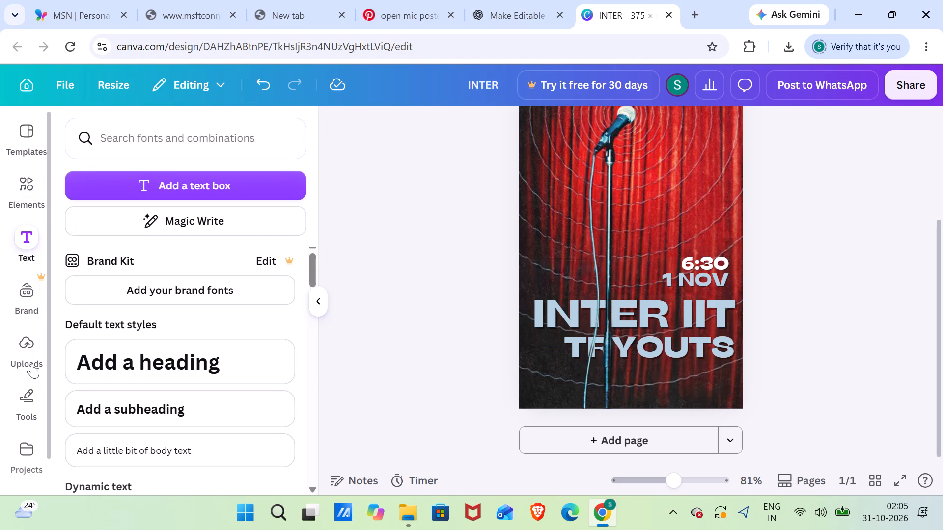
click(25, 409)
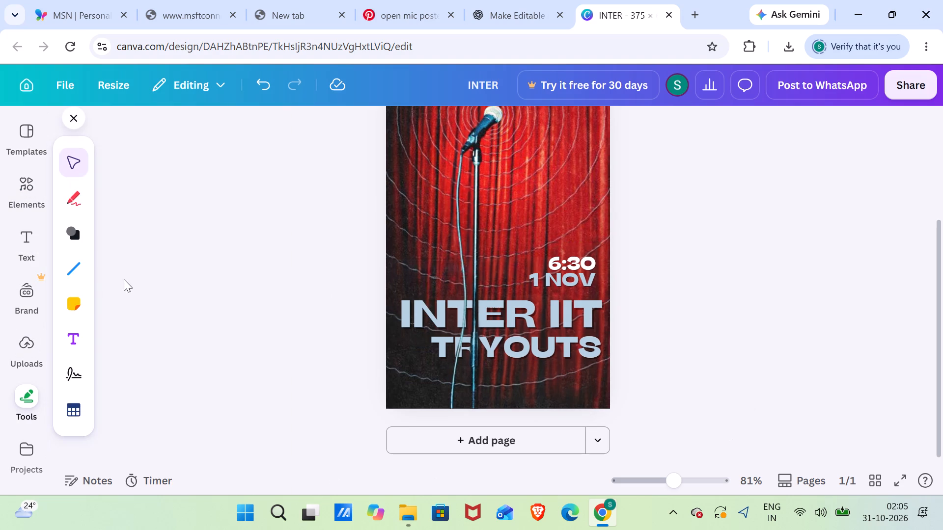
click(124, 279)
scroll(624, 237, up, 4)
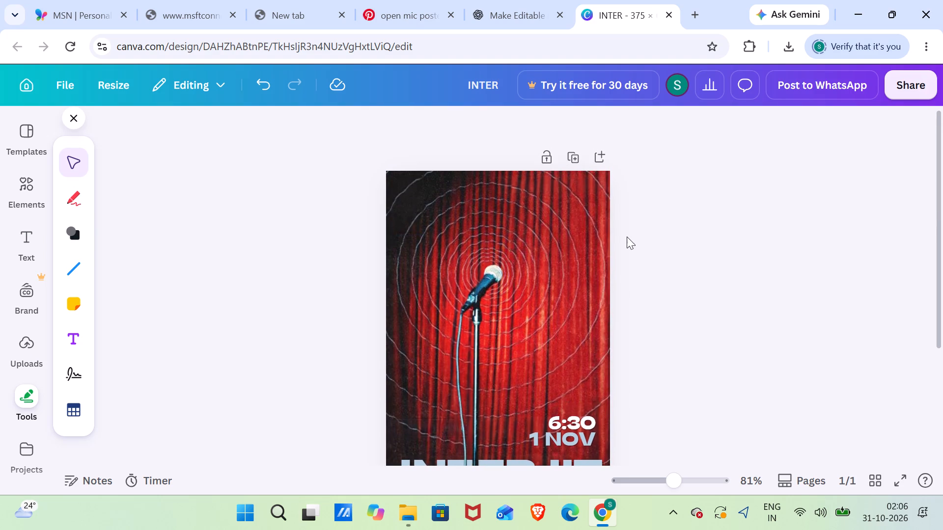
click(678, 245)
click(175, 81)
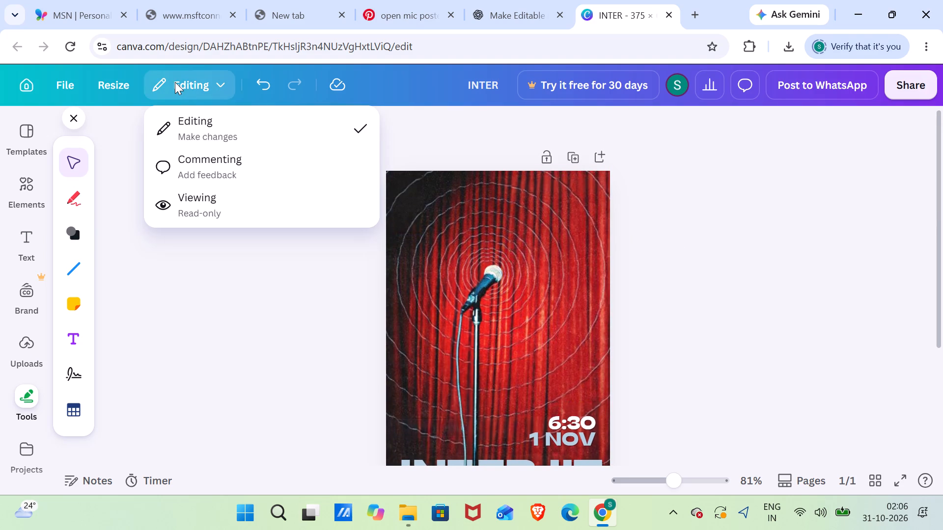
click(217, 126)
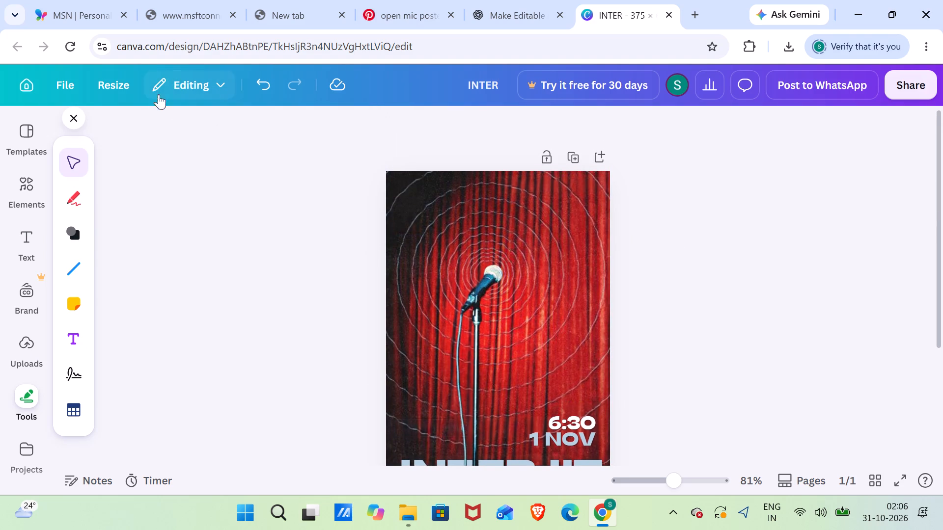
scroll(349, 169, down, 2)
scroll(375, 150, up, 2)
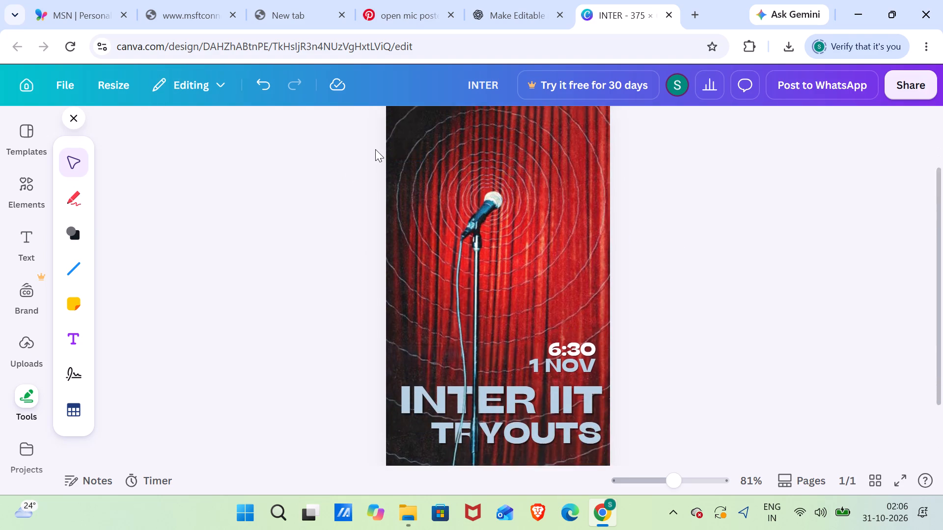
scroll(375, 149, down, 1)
Add the uploaded COMICAZE IIT ISM DHANBAD logo with the green background to the poster.
click(25, 345)
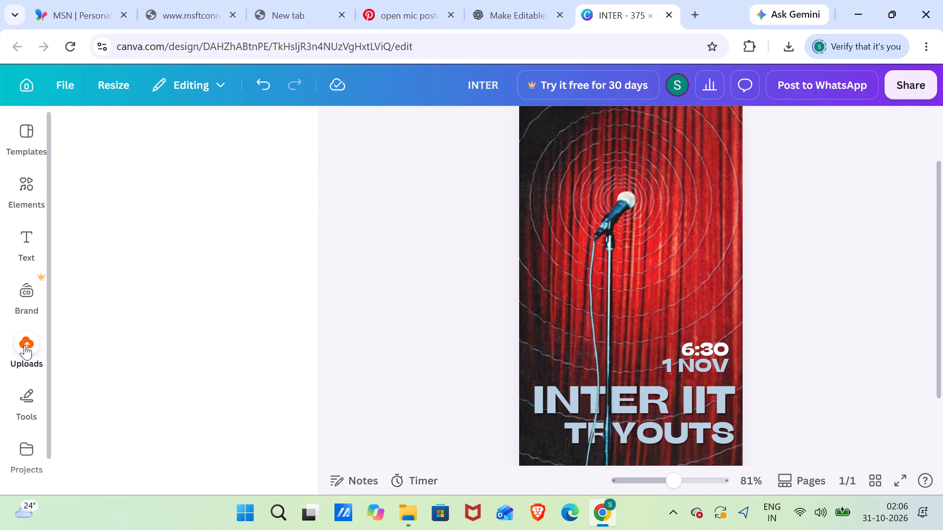
scroll(157, 308, down, 3)
scroll(157, 308, up, 2)
scroll(157, 308, down, 2)
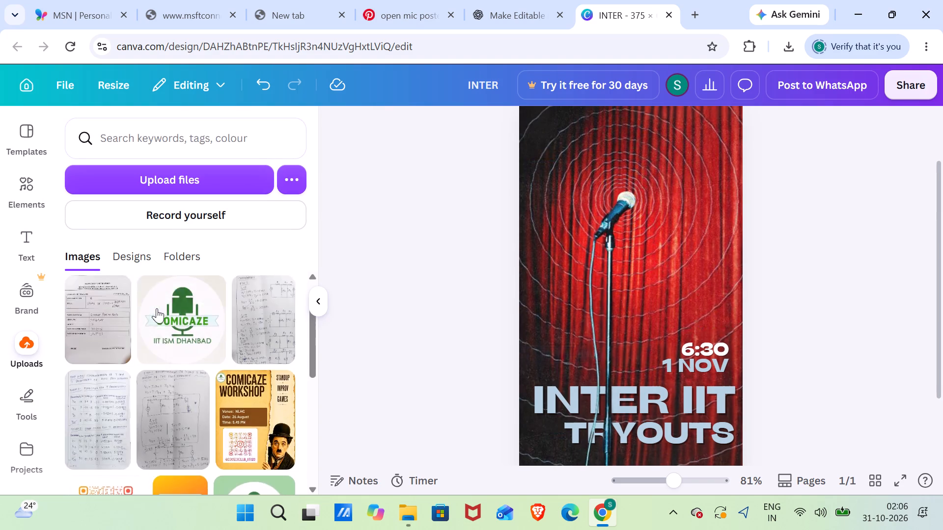
scroll(157, 308, down, 3)
scroll(253, 301, up, 2)
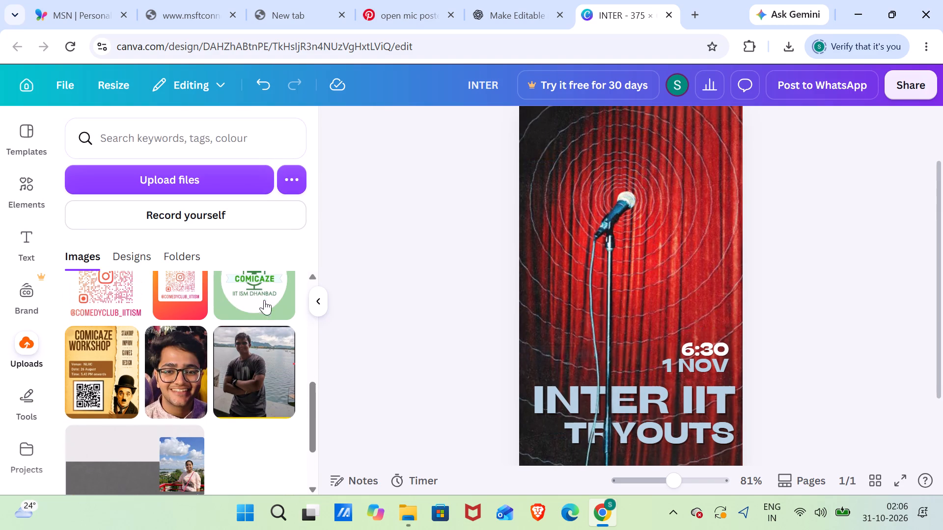
click(265, 320)
scroll(591, 266, up, 2)
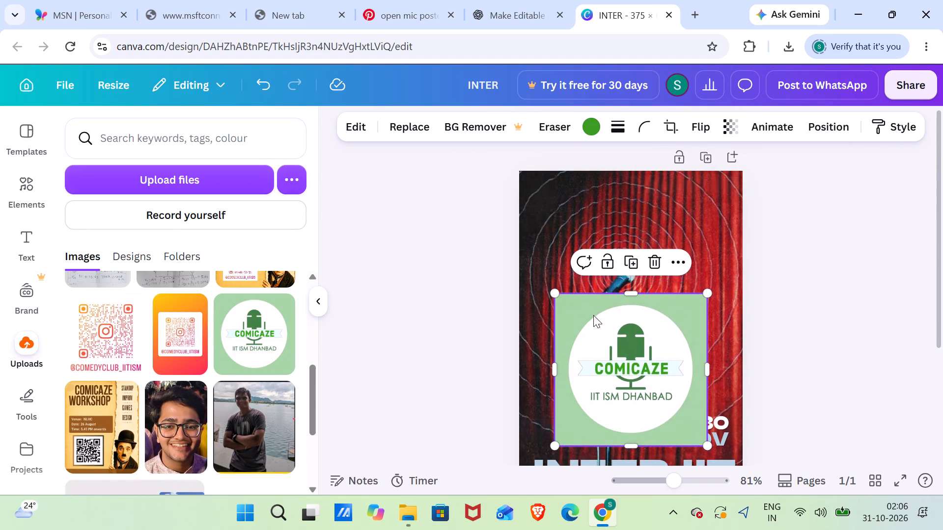
Round the corners of the COMICAZE logo image to the maximum.
click(643, 127)
drag(575, 196, 692, 166)
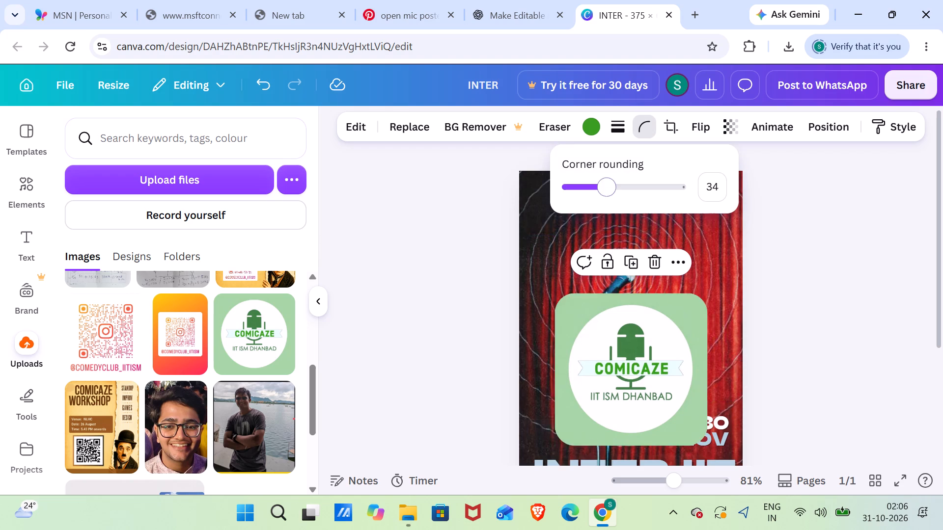
drag(692, 166, 769, 141)
click(820, 212)
Move the COMICAZE logo above the microphone and shrink it to roughly a quarter of the poster's width.
click(645, 336)
drag(645, 334, 645, 323)
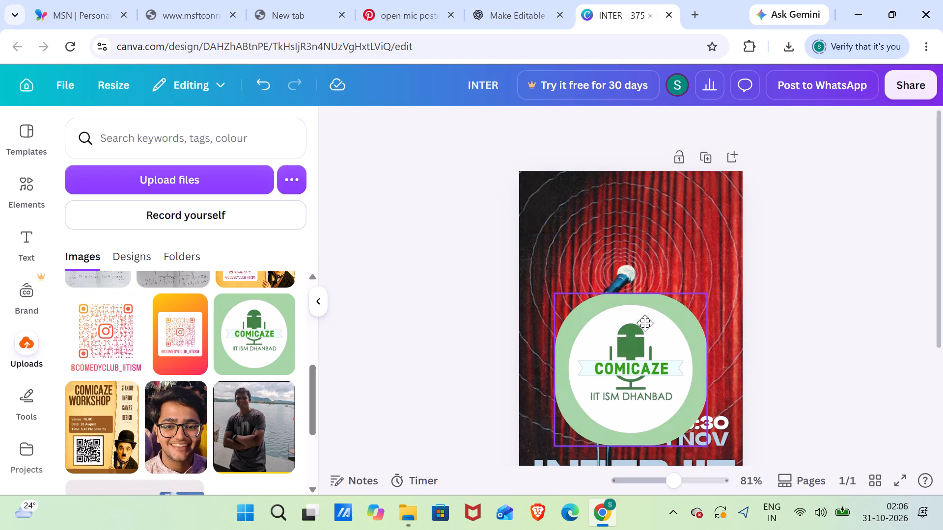
drag(645, 323, 651, 285)
drag(650, 332, 650, 215)
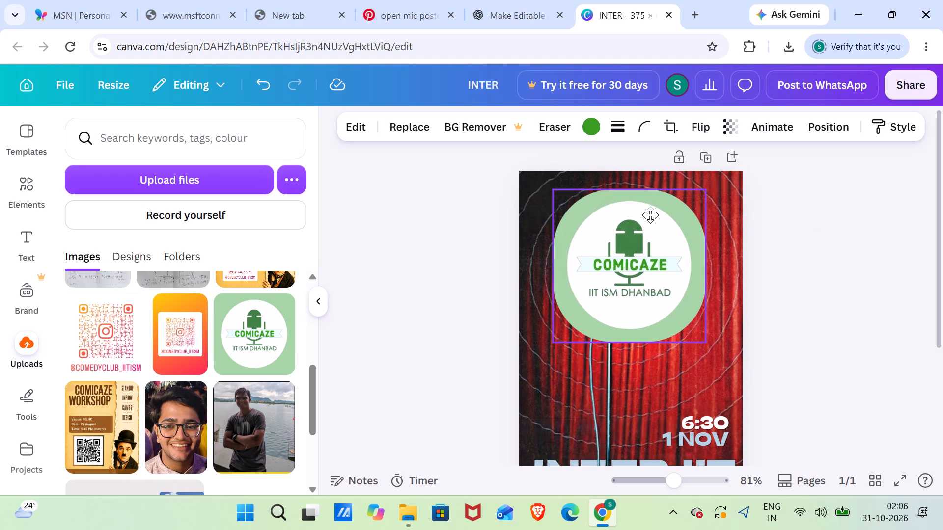
drag(650, 215, 652, 202)
drag(710, 318, 647, 270)
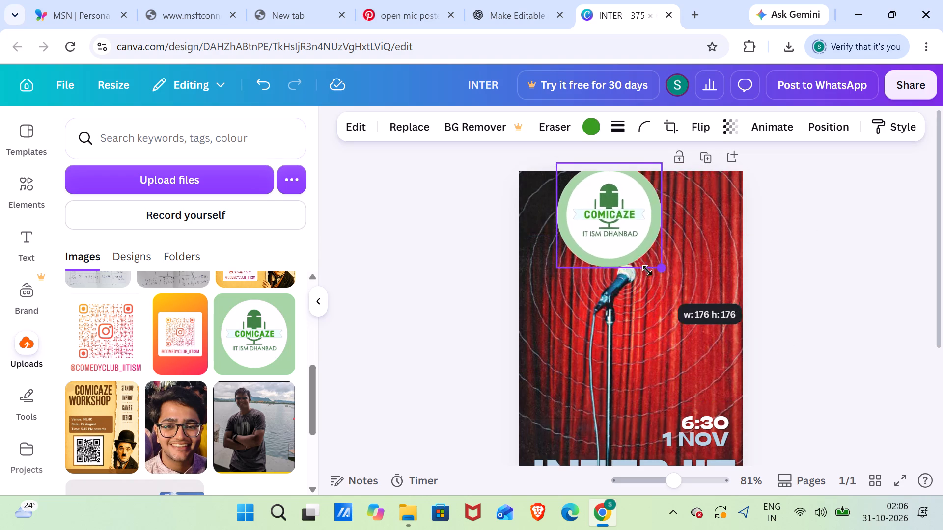
drag(647, 270, 623, 247)
drag(604, 217, 633, 234)
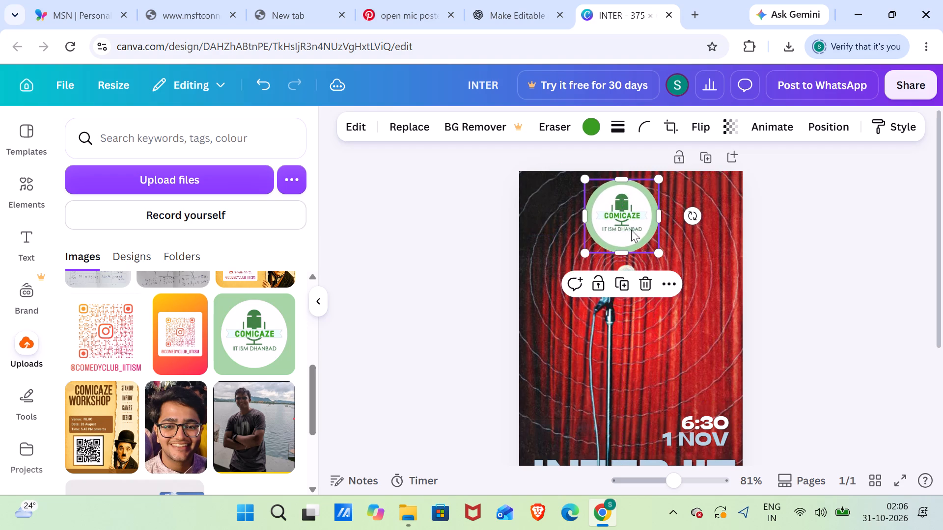
drag(600, 217, 609, 224)
drag(595, 188, 596, 188)
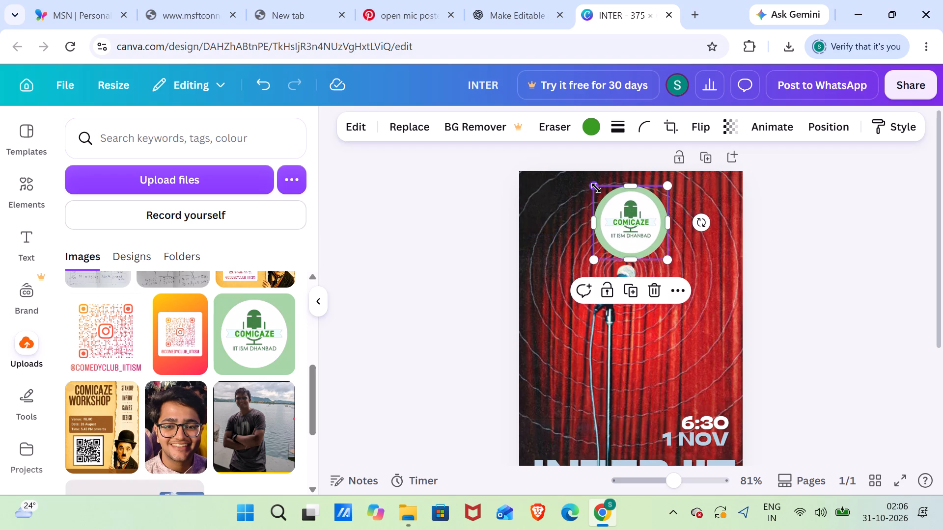
drag(596, 188, 615, 204)
Place the shrunken COMICAZE logo in the poster's top-left corner.
drag(631, 223, 606, 215)
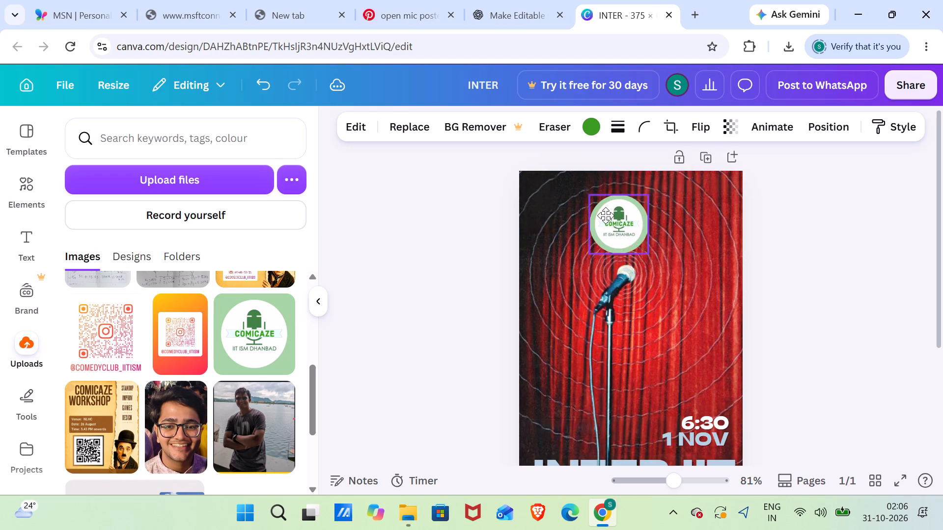
drag(606, 215, 547, 194)
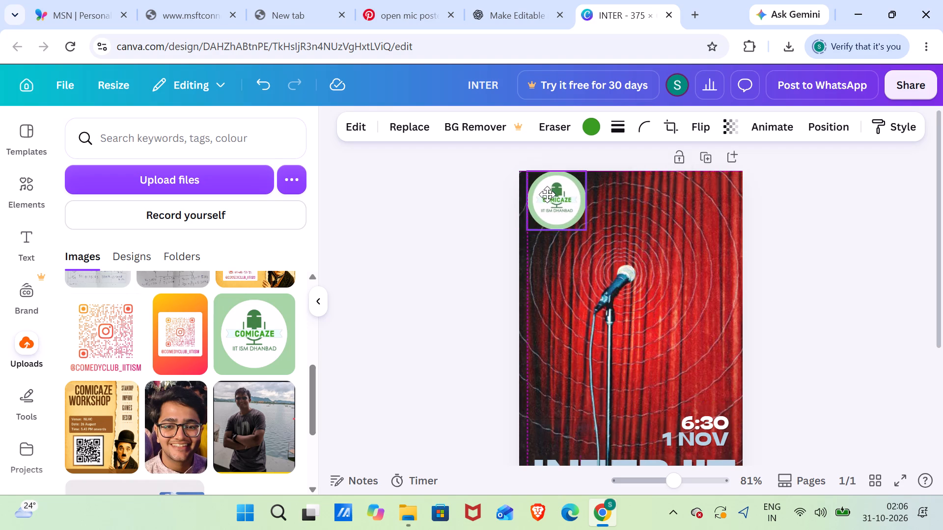
drag(547, 194, 550, 200)
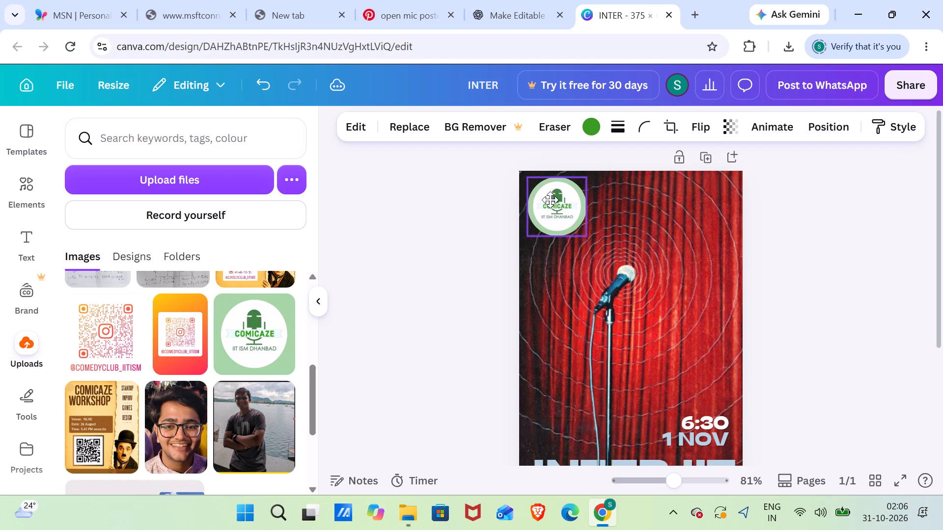
drag(550, 200, 544, 194)
click(493, 226)
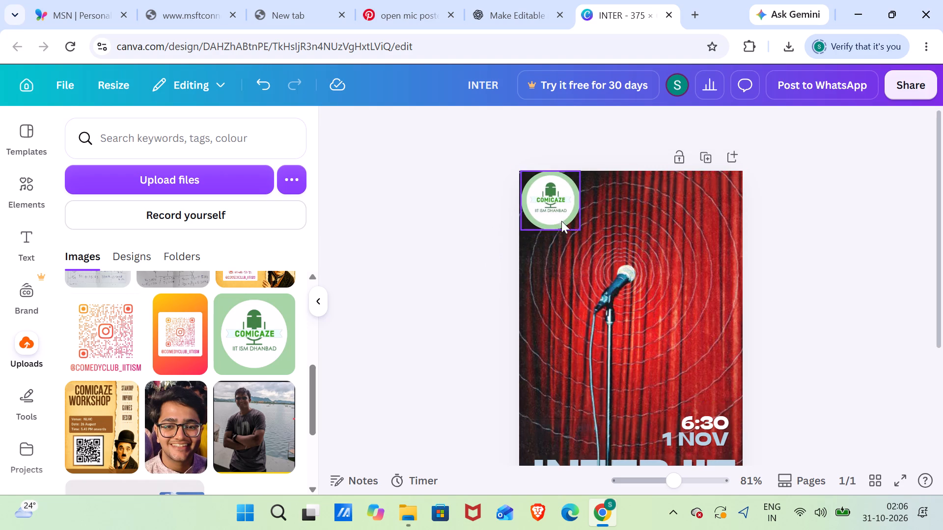
drag(556, 213, 558, 217)
click(410, 256)
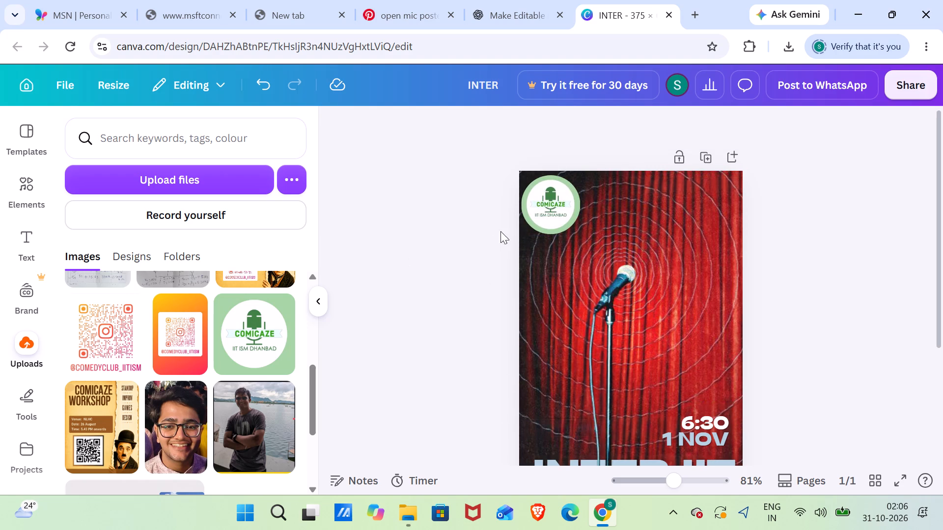
Crop the COMICAZE logo freeform to its white circle, cutting off the green border, and centre the image within the crop.
click(576, 194)
click(645, 128)
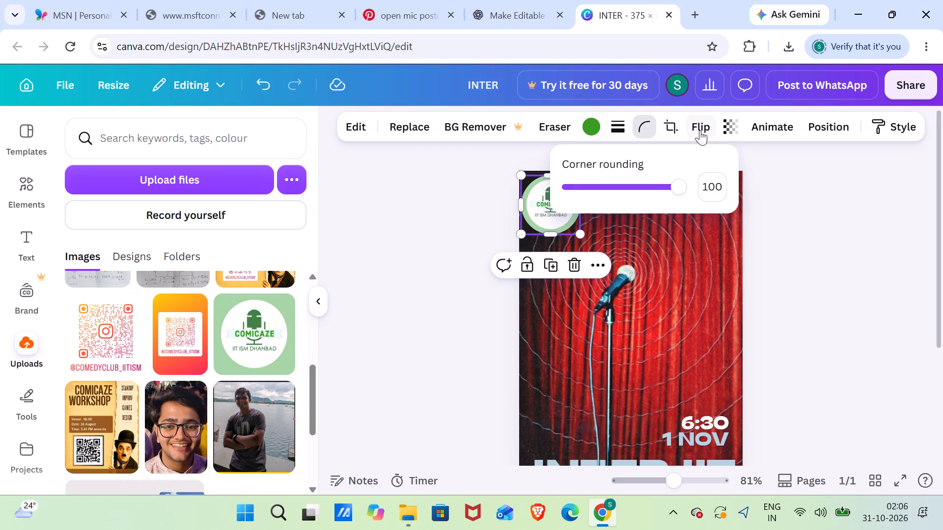
click(670, 130)
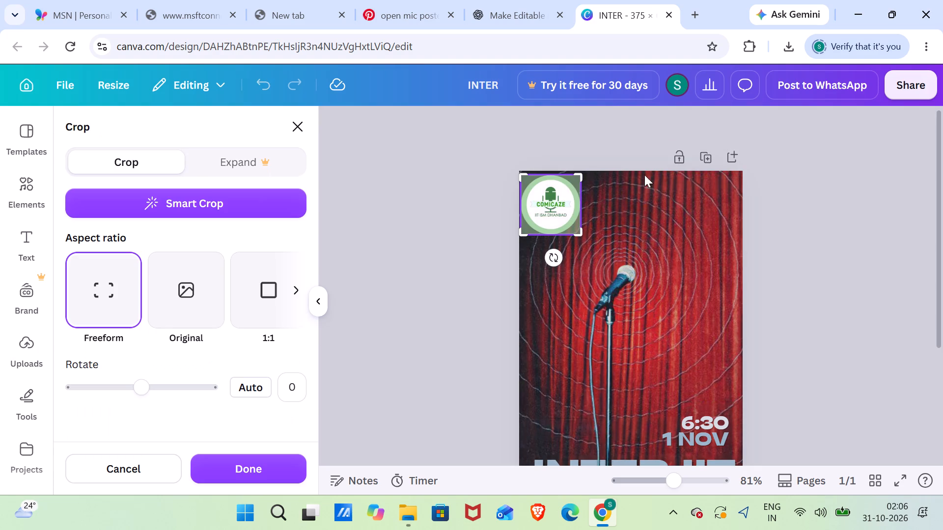
click(584, 232)
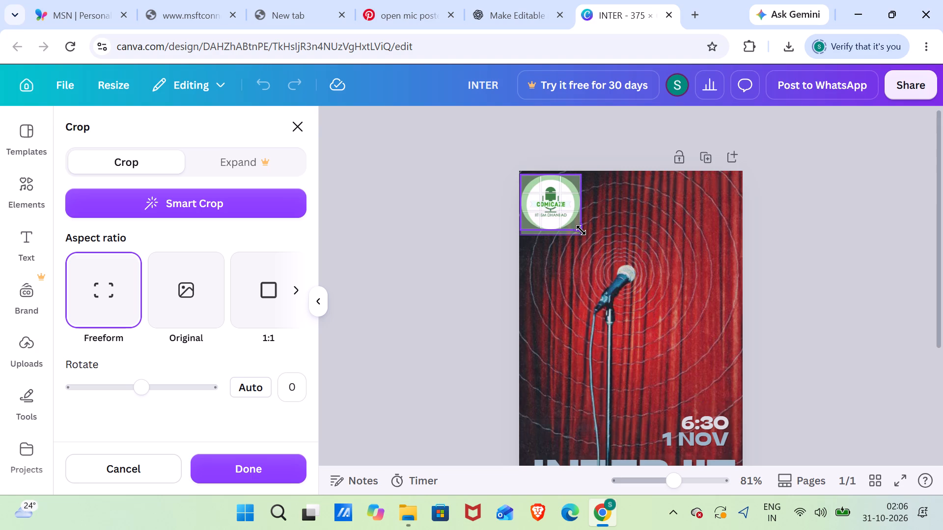
click(581, 178)
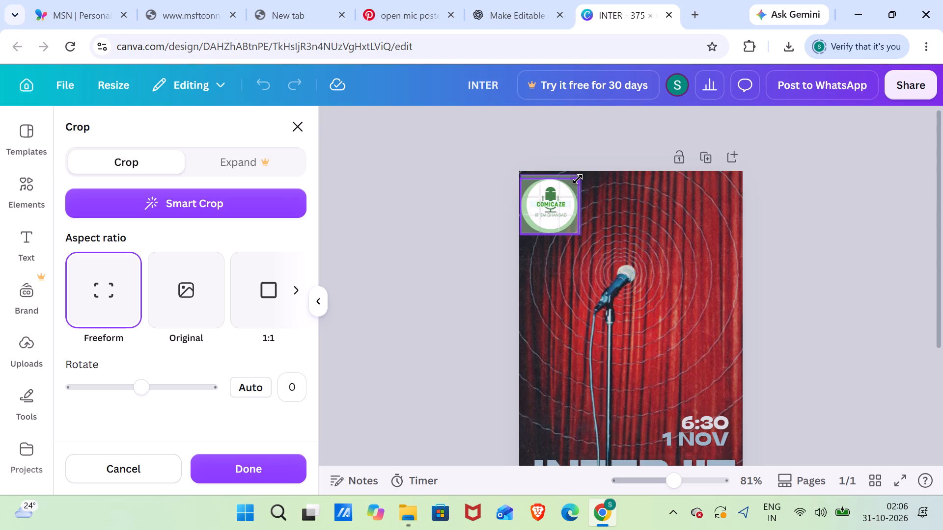
drag(522, 233, 525, 231)
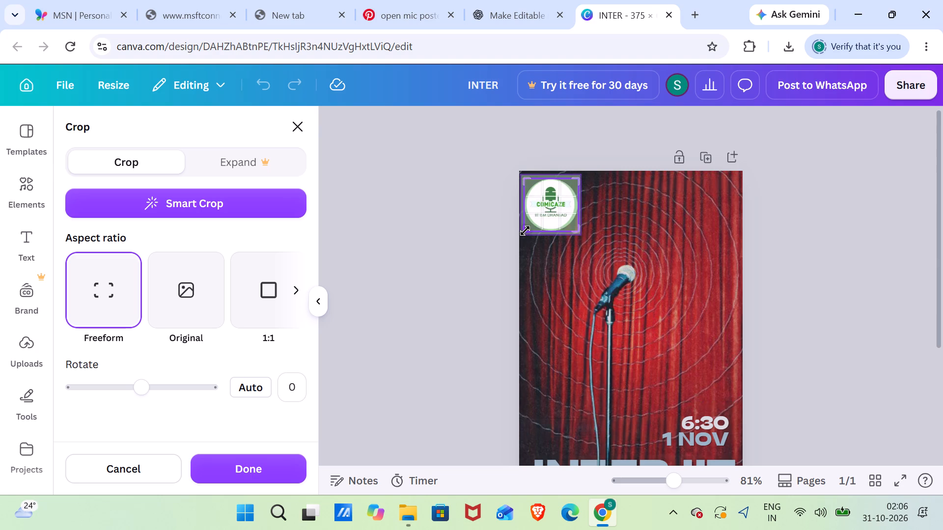
drag(525, 231, 526, 230)
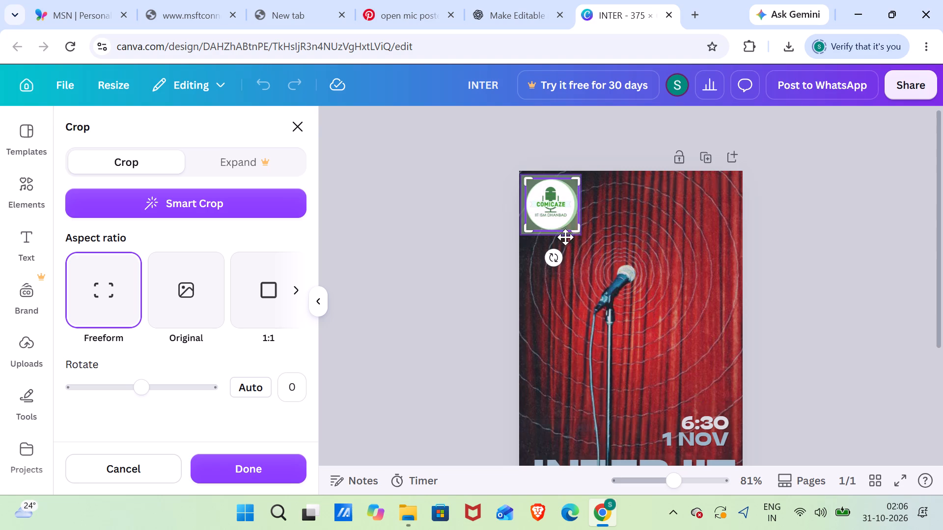
click(576, 234)
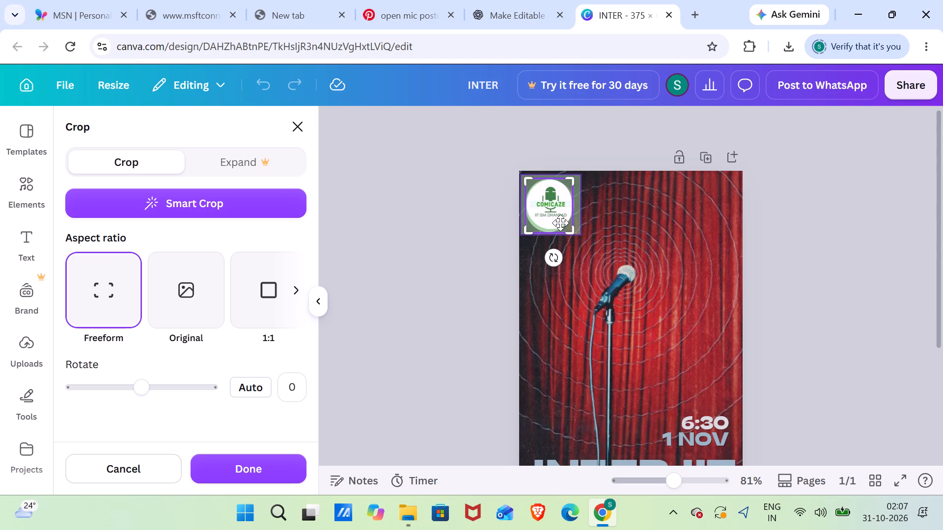
drag(524, 239, 526, 234)
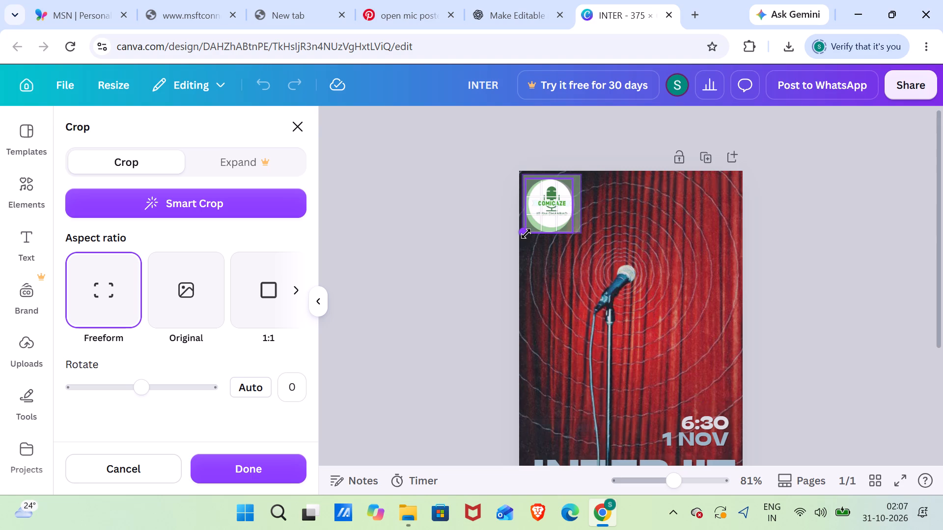
drag(526, 234, 530, 228)
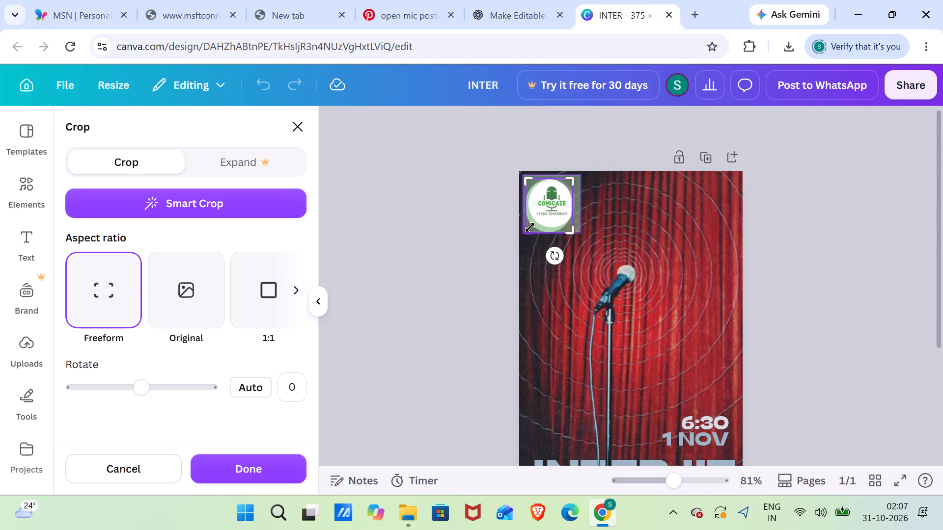
click(527, 234)
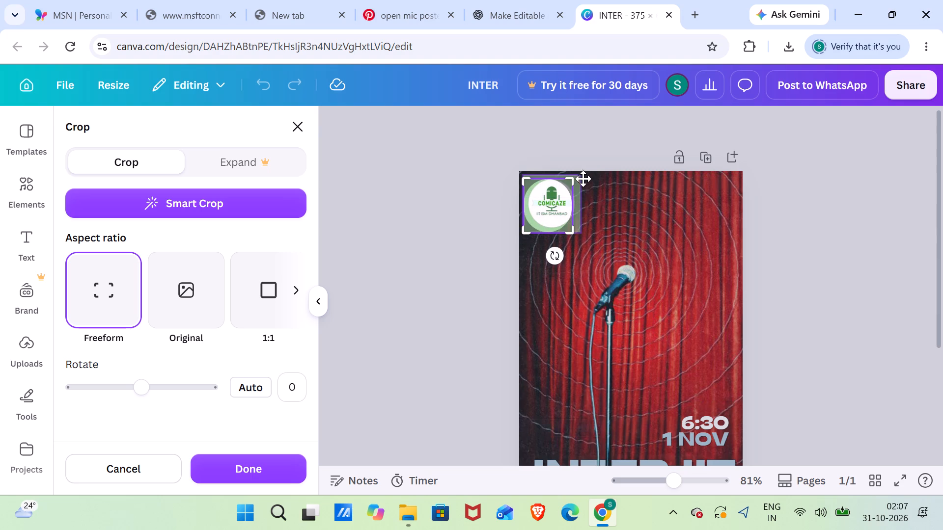
drag(523, 182, 529, 182)
drag(553, 234, 552, 229)
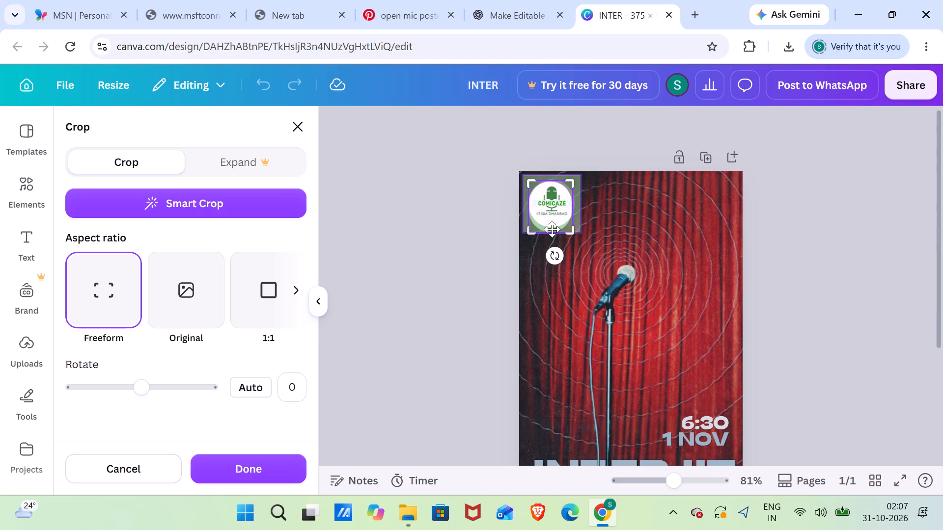
drag(552, 229, 554, 225)
drag(554, 222, 554, 226)
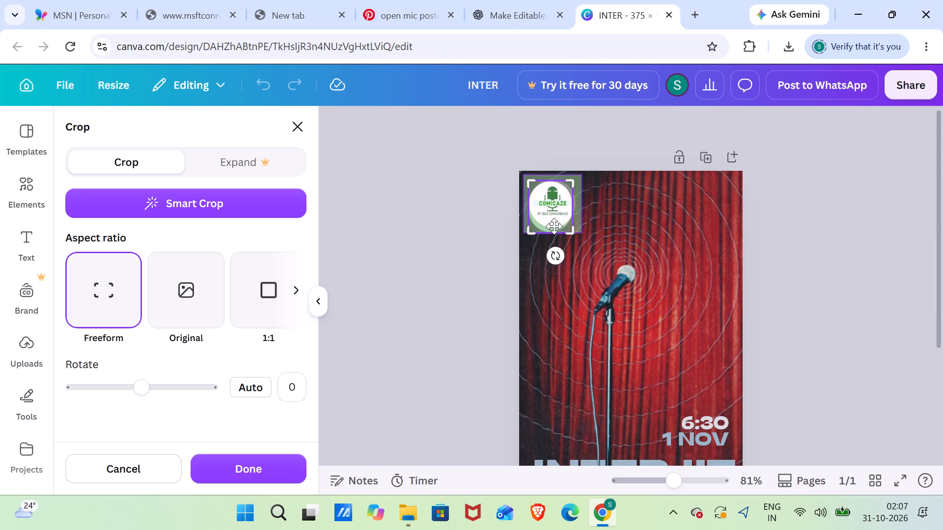
drag(554, 226, 554, 235)
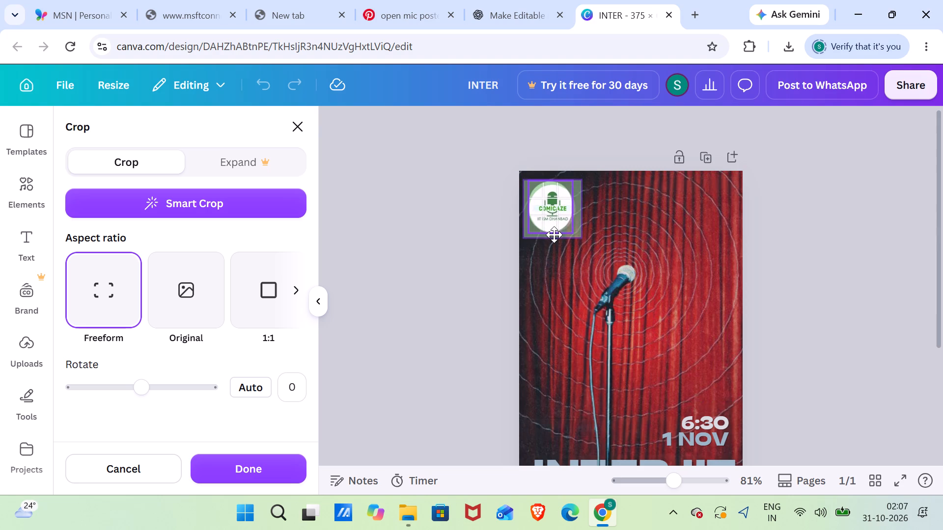
drag(554, 235, 554, 232)
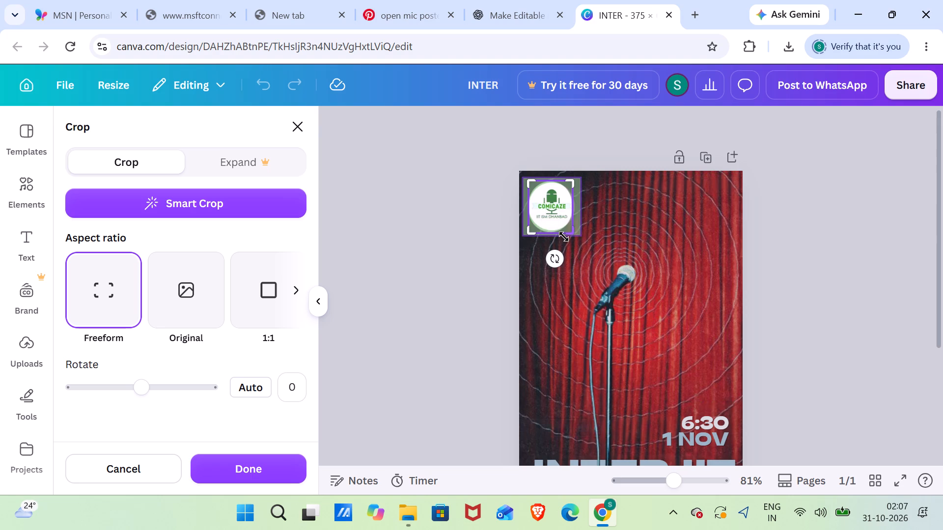
click(565, 236)
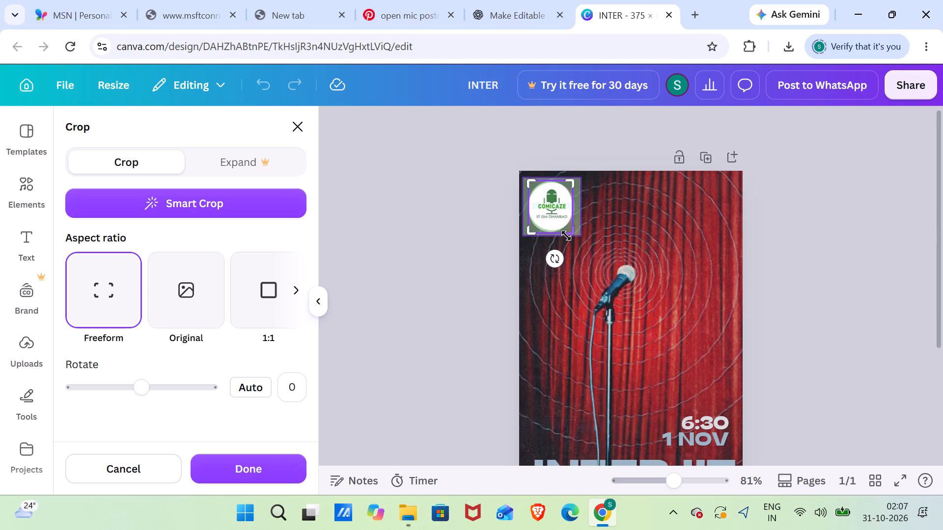
click(575, 234)
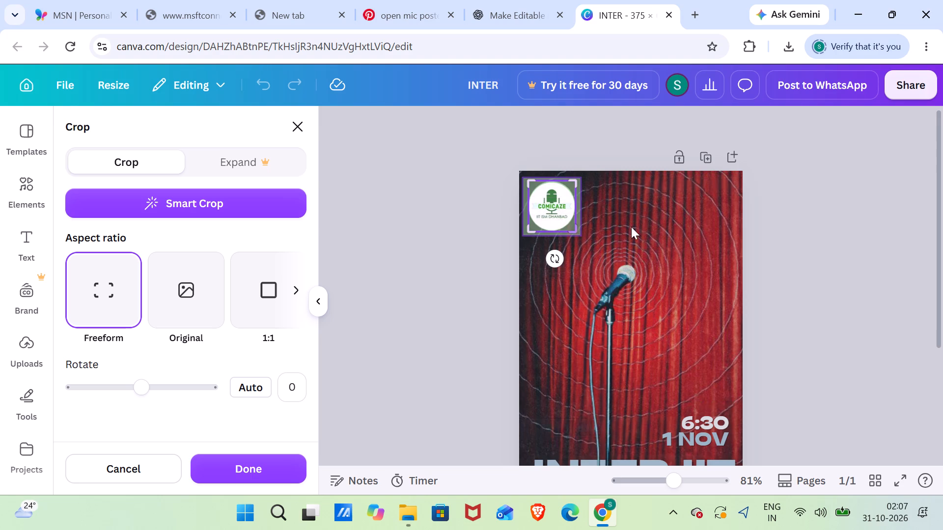
click(666, 230)
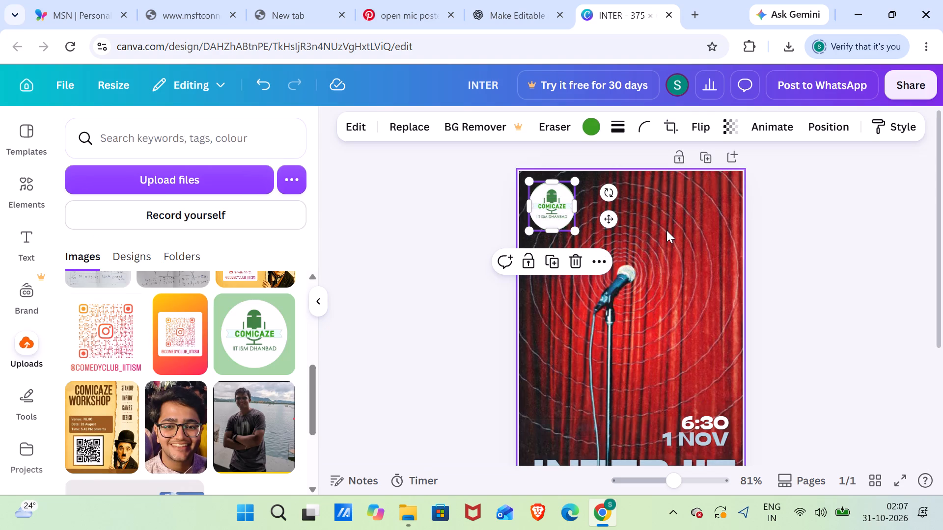
Move the cropped COMICAZE logo to the open area above the microphone and enlarge it slightly.
click(896, 197)
drag(564, 219, 628, 219)
click(625, 219)
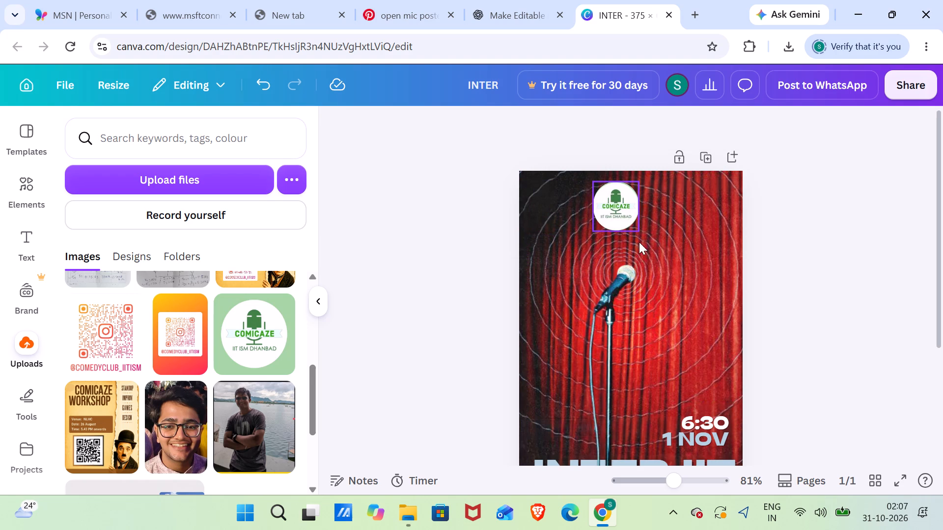
click(608, 217)
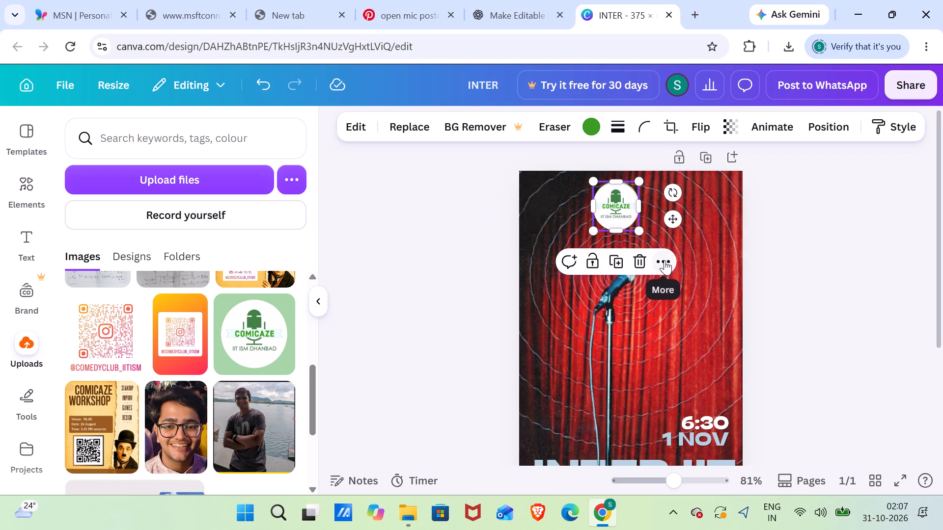
drag(639, 229, 646, 236)
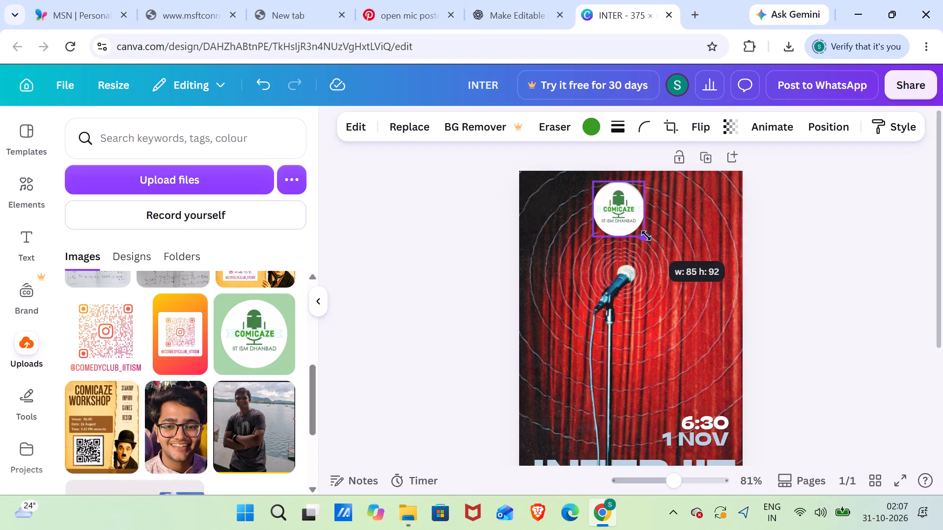
drag(646, 236, 652, 240)
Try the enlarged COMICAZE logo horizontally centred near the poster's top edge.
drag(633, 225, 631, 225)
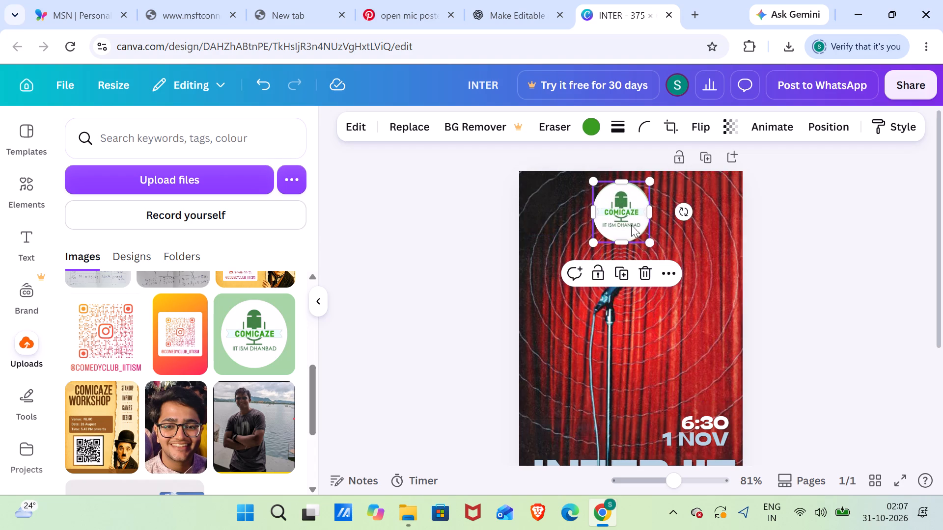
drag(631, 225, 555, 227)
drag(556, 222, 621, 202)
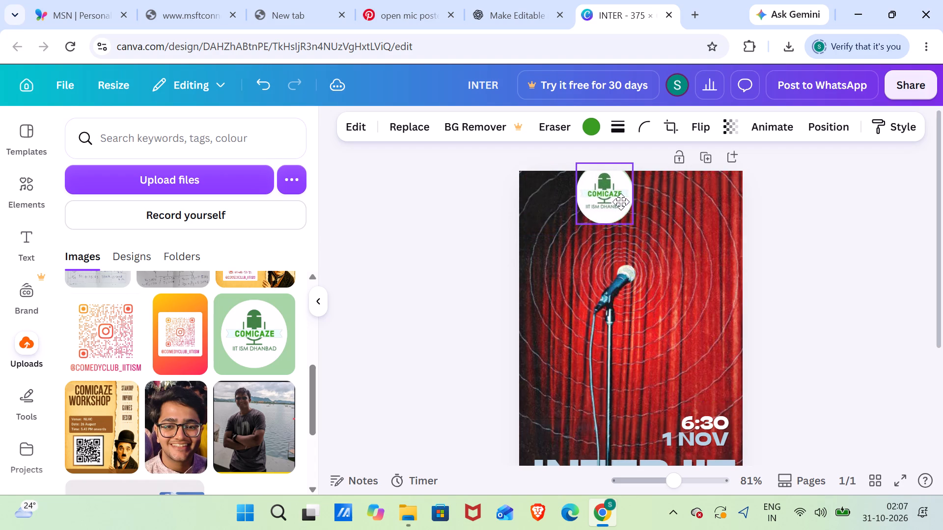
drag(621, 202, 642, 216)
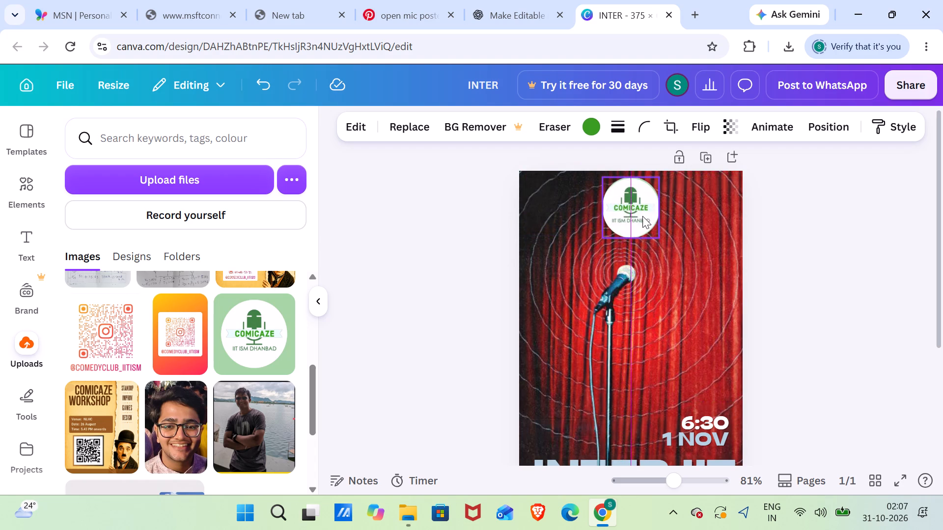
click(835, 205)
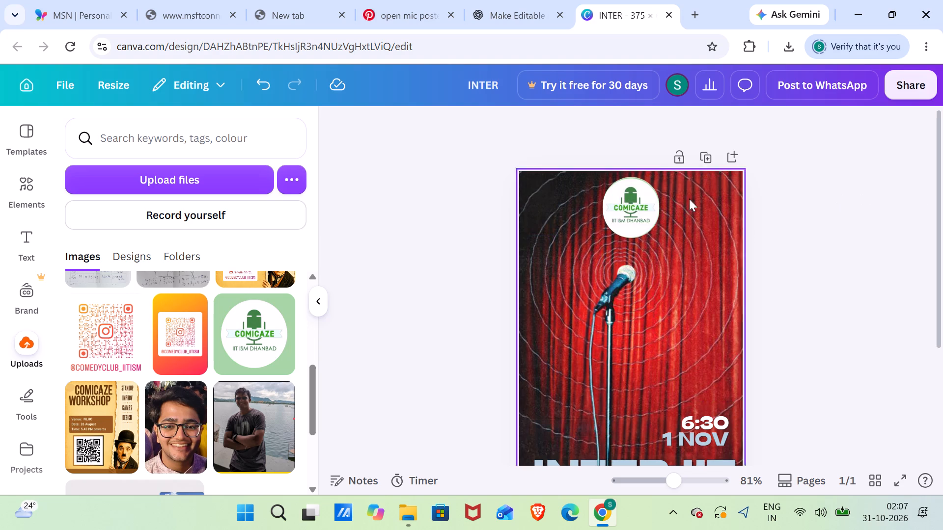
Move the COMICAZE logo into the poster's top-left corner, flush with the top and left edges.
drag(644, 209, 573, 191)
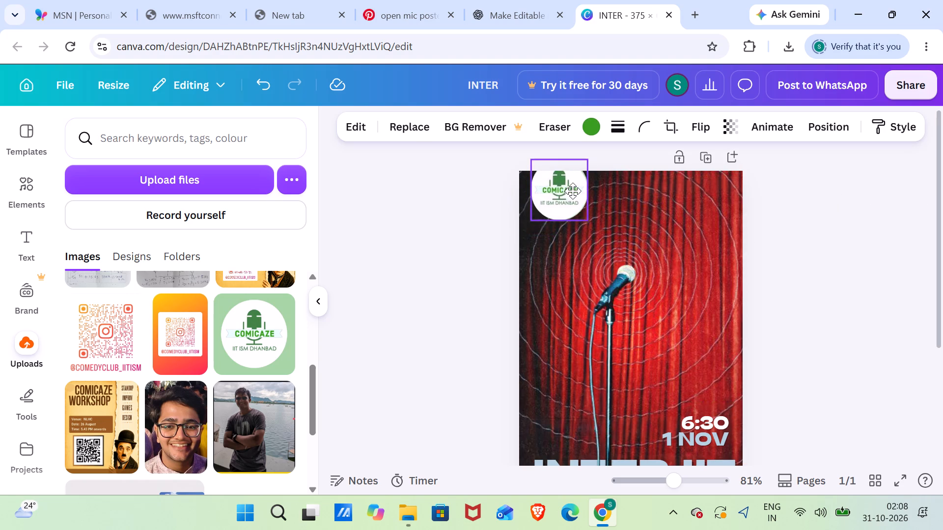
drag(573, 191, 563, 203)
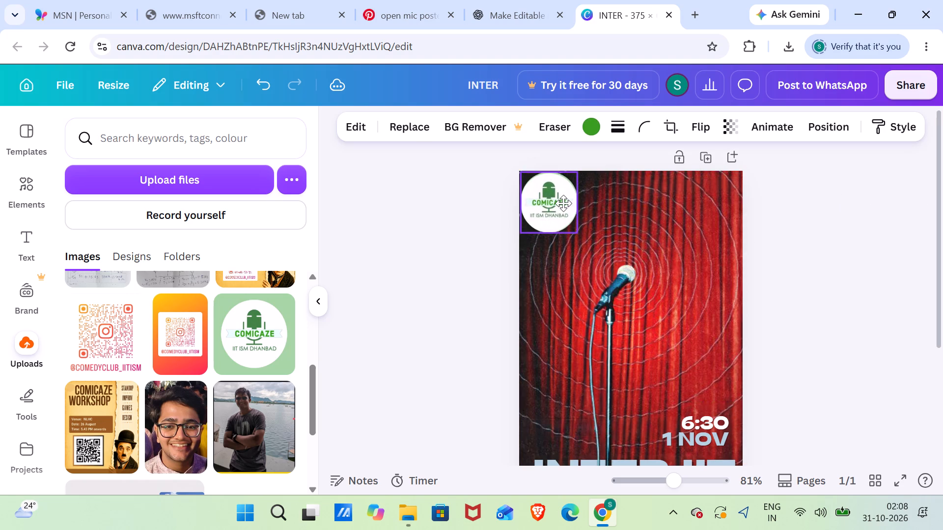
drag(563, 203, 562, 209)
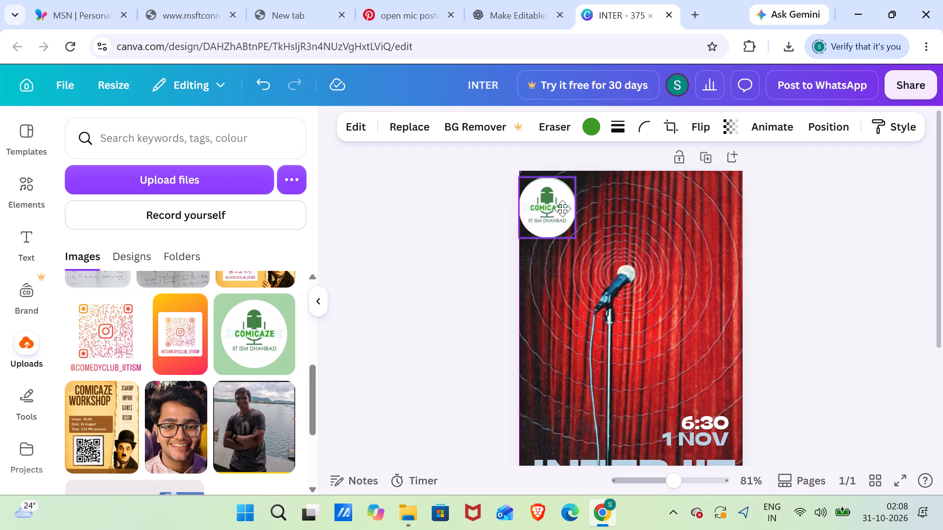
drag(562, 209, 562, 207)
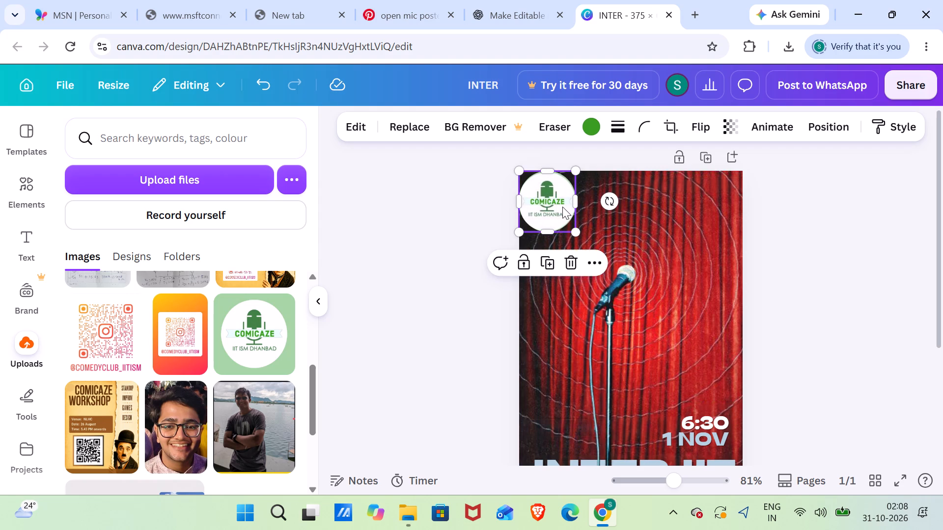
click(494, 218)
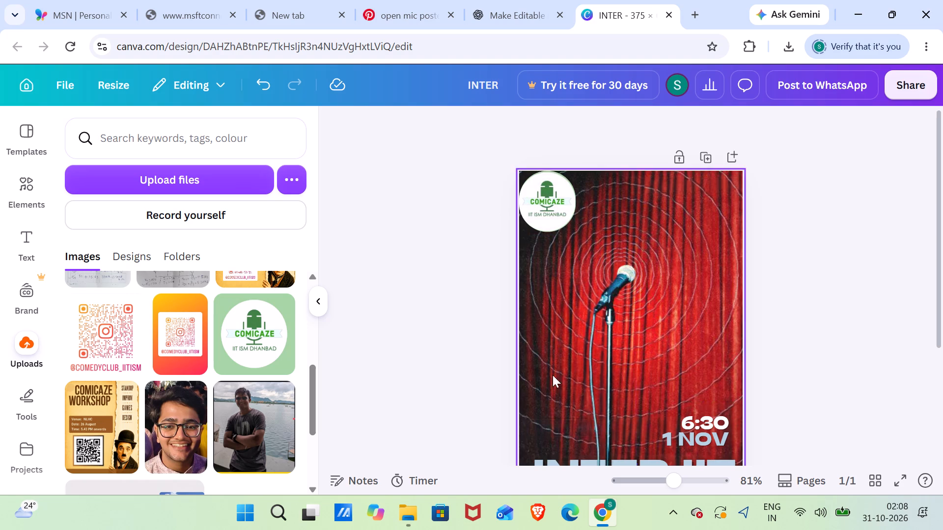
Shift the 6:30 and 1 NOV text slightly upward, away from the INTER IIT title.
drag(688, 441, 687, 435)
click(476, 324)
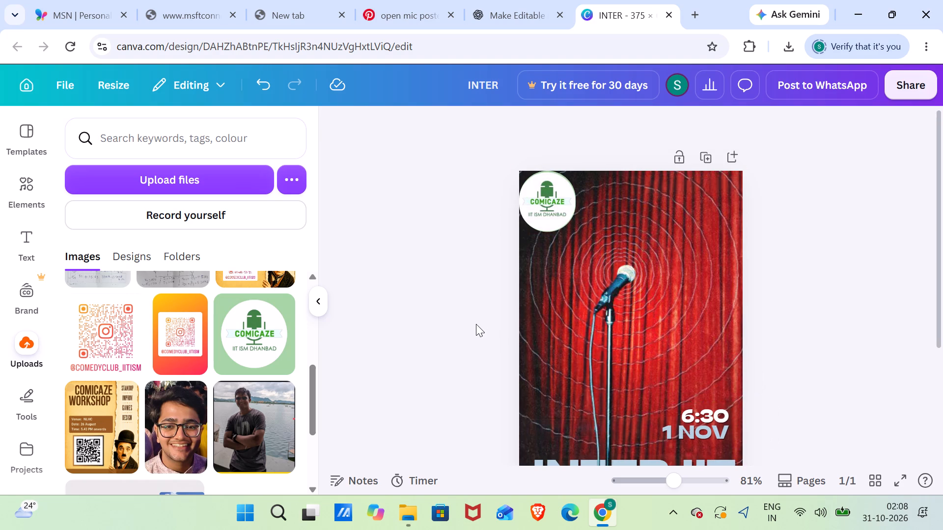
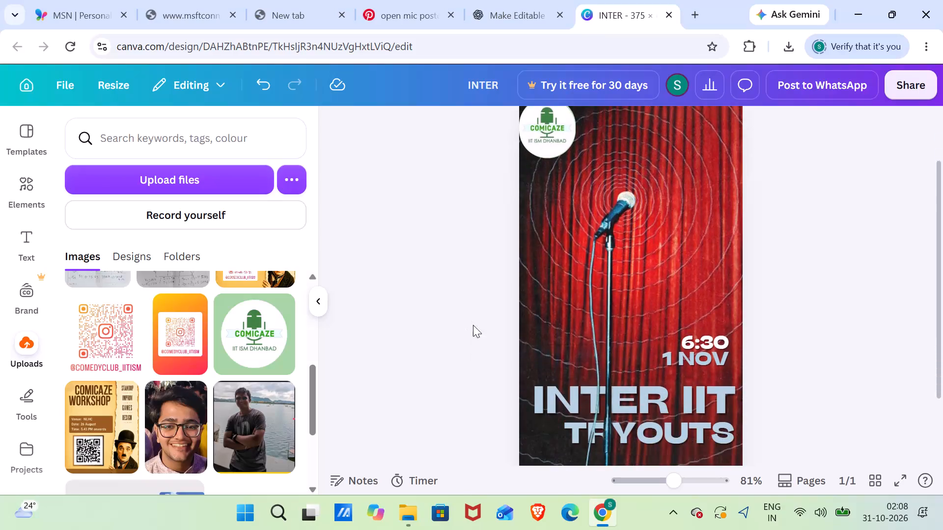
Duplicate the INTER IIT title and place the copy near the poster's top edge, beside the COMICAZE logo.
scroll(529, 306, up, 1)
scroll(530, 304, down, 2)
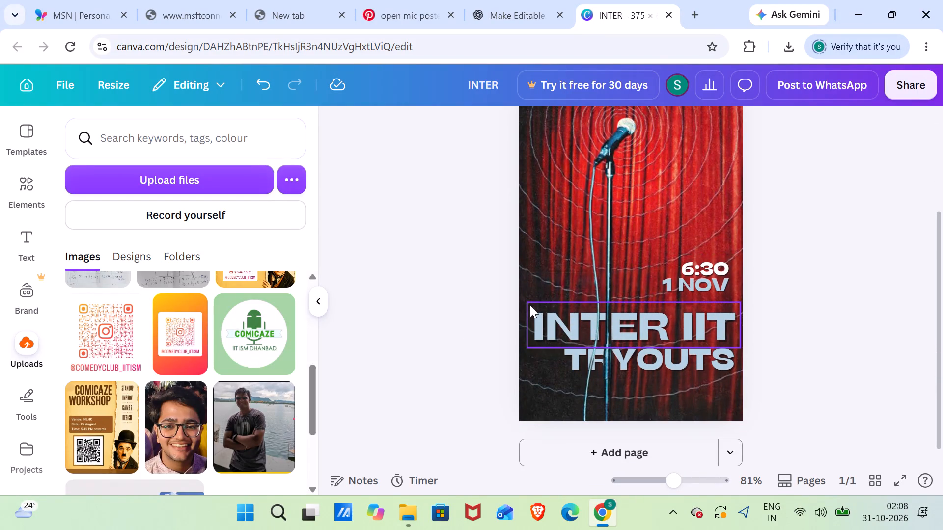
scroll(530, 305, up, 2)
scroll(530, 305, down, 1)
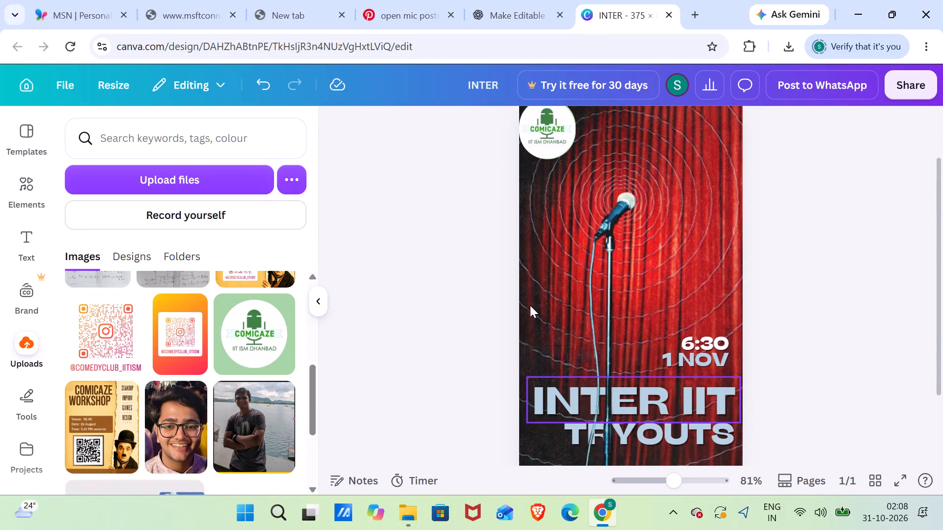
click(720, 403)
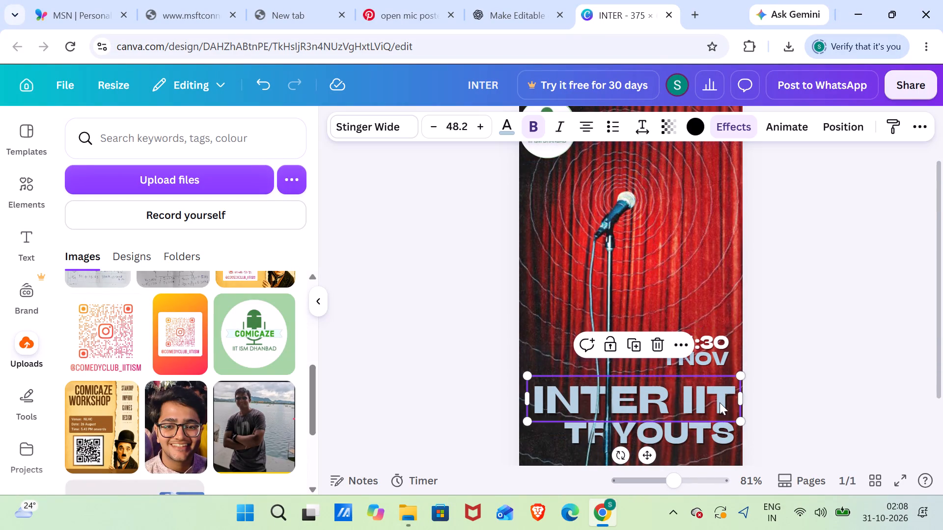
key(ctrl+c)
key(ctrl+v)
drag(646, 419, 643, 387)
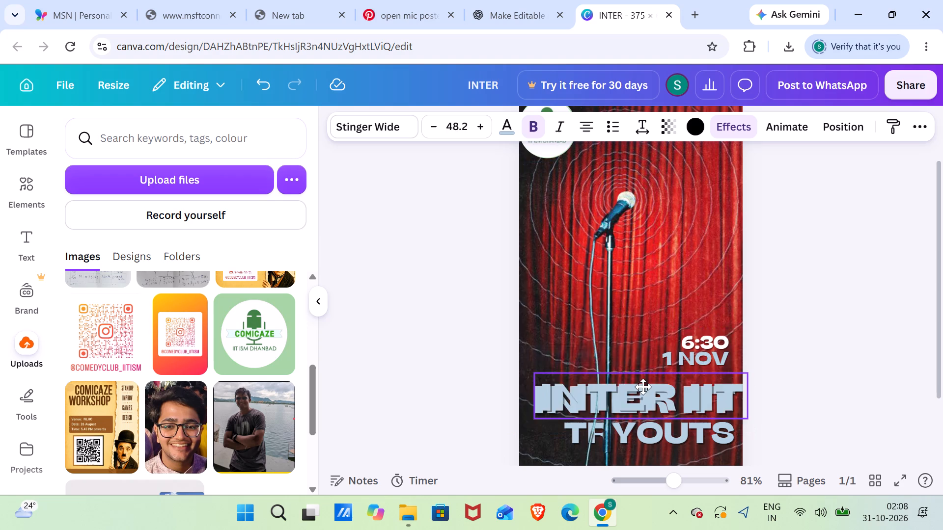
drag(643, 387, 688, 150)
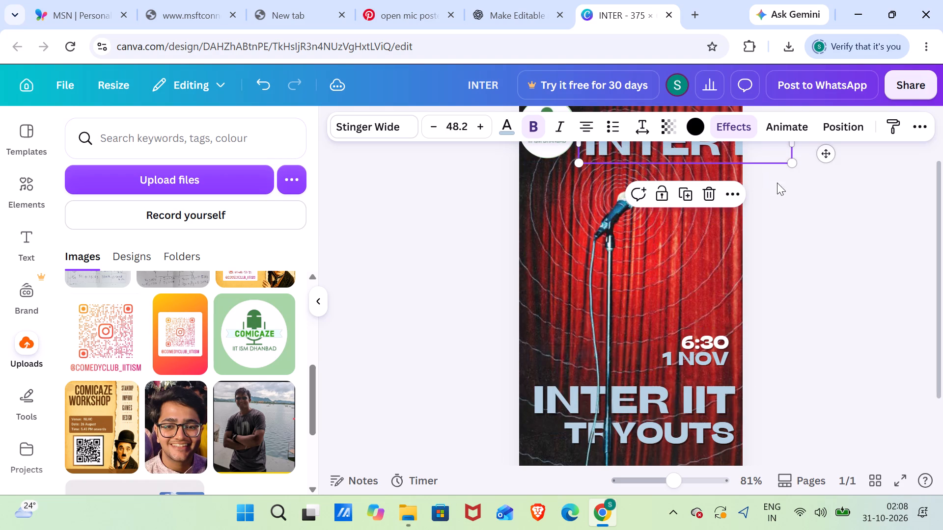
Replace the copied title's text with STAND UP.
scroll(841, 196, down, 1)
scroll(841, 196, up, 4)
click(624, 208)
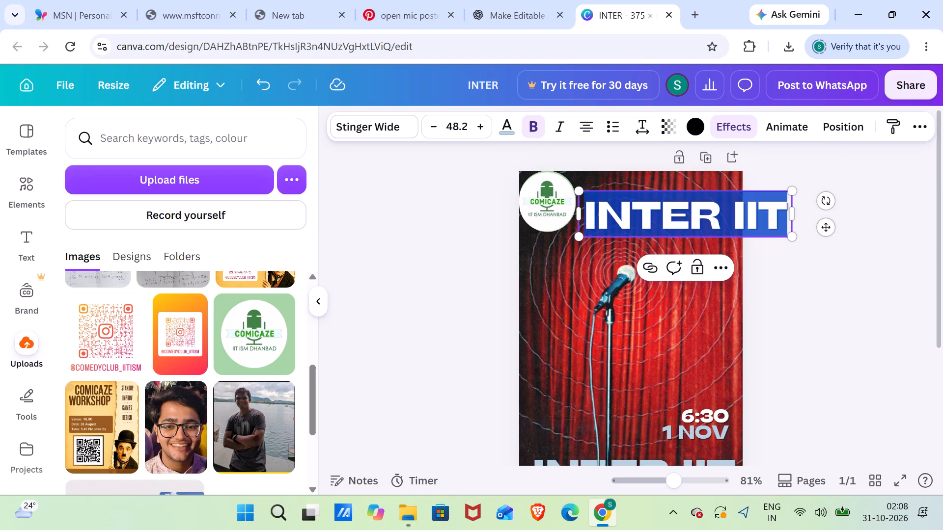
text(STANDU)
key(BackSpace)
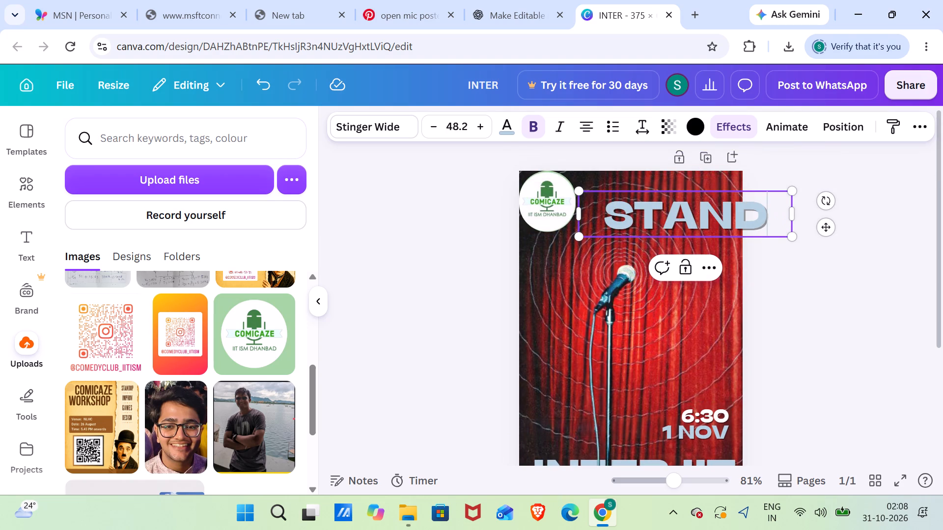
key(space)
text(UP)
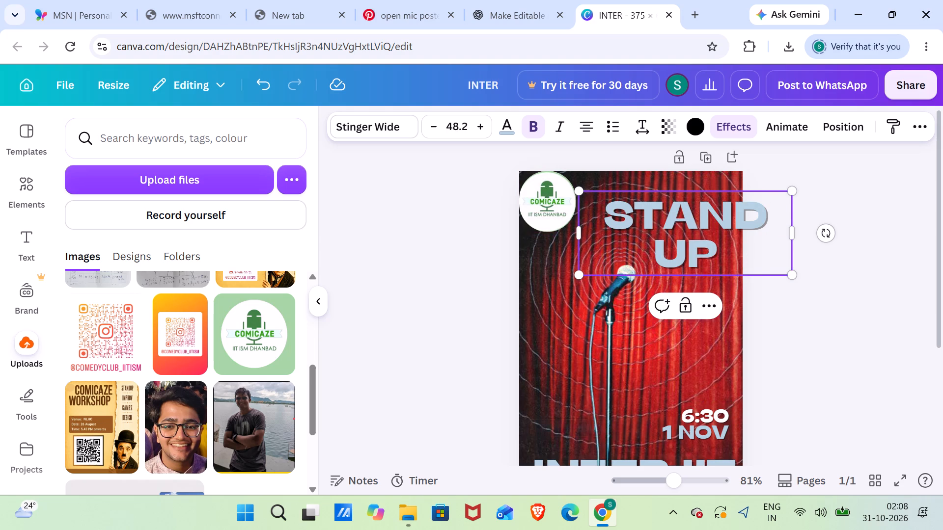
Reduce the STAND UP text to font size 23.2.
drag(729, 250, 598, 224)
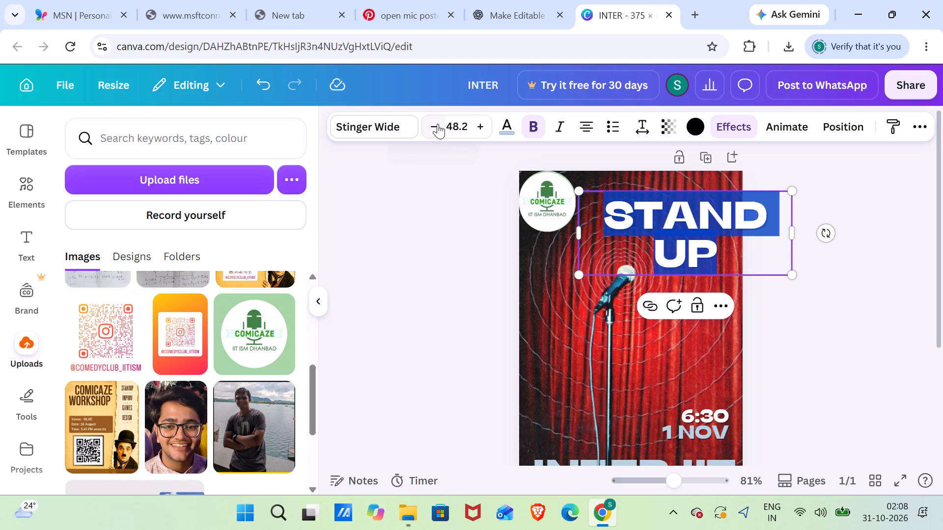
triple_click(438, 124)
triple_click(437, 124)
double_click(436, 124)
triple_click(436, 124)
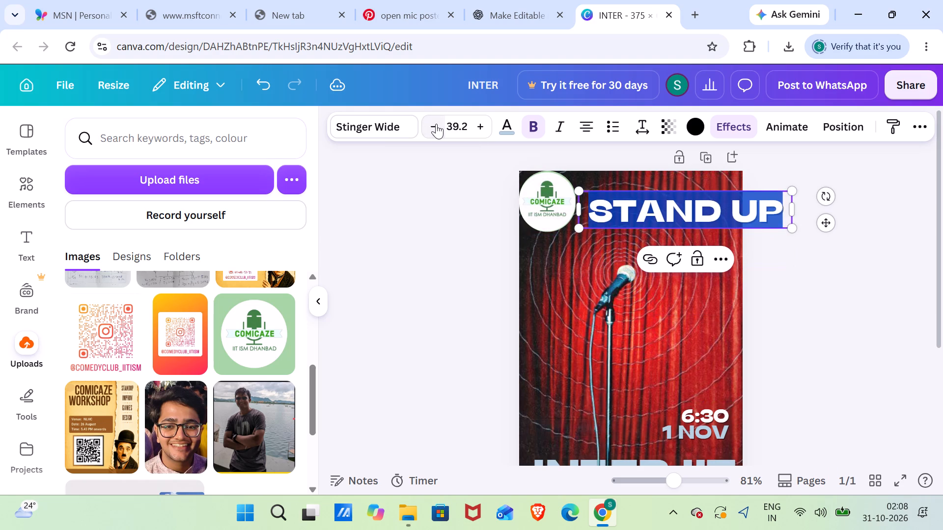
triple_click(436, 124)
triple_click(436, 124)
triple_click(436, 124)
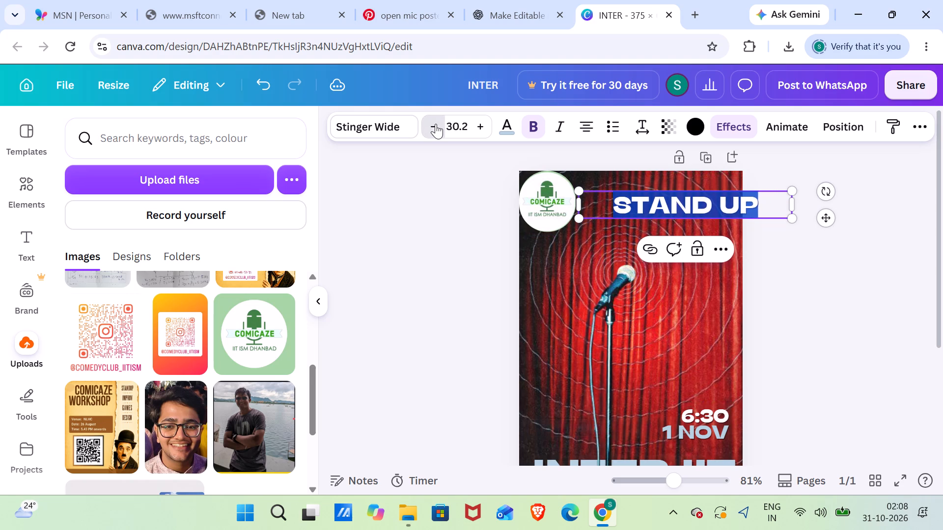
double_click(436, 124)
click(436, 124)
click(436, 124)
click(436, 124)
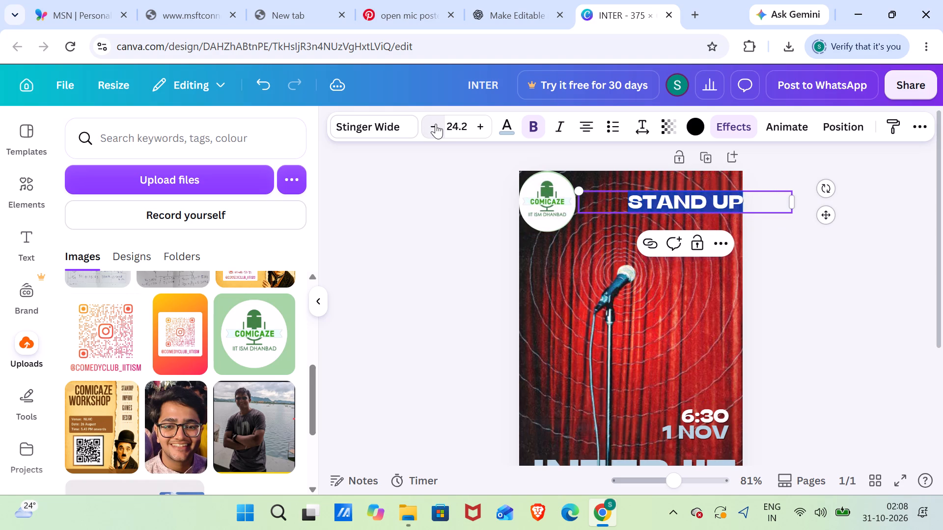
click(436, 124)
click(436, 124)
click(436, 124)
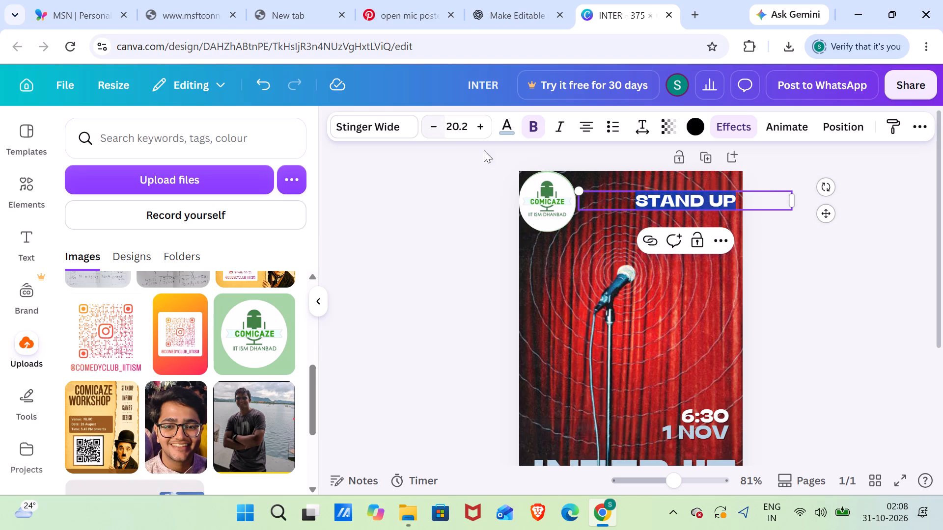
double_click(479, 130)
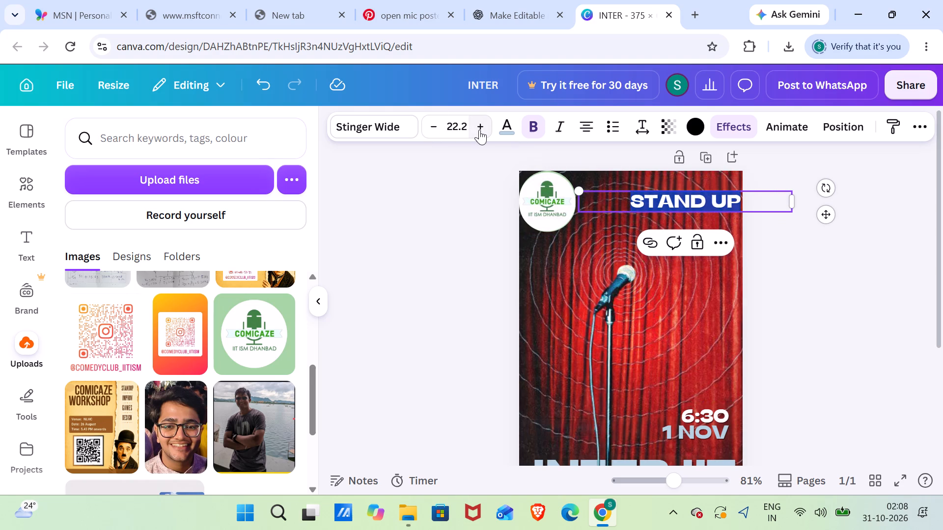
click(479, 130)
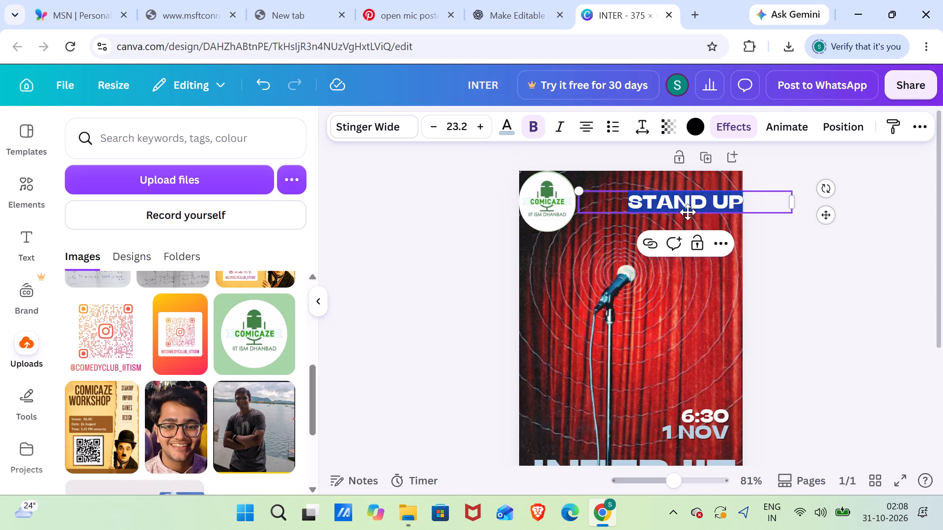
Nudge the STAND UP text slightly left and add AND and IMPROV as two separate lines below it.
drag(680, 216, 671, 214)
click(738, 196)
click(735, 200)
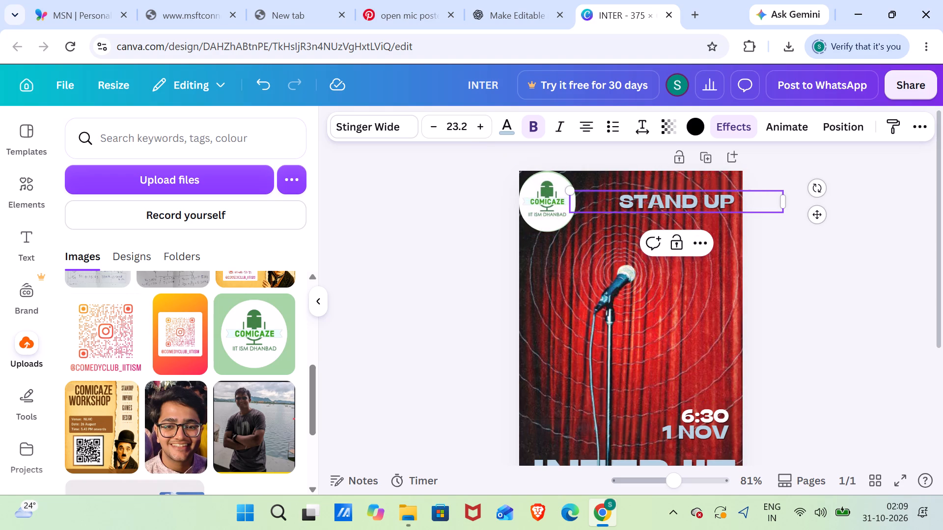
key(Return)
text(AND)
key(Return)
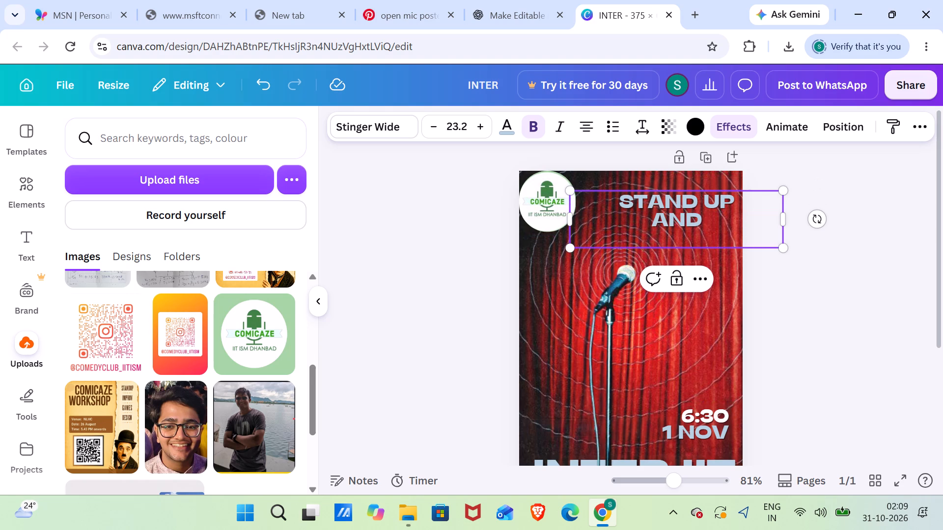
text(IMPROV)
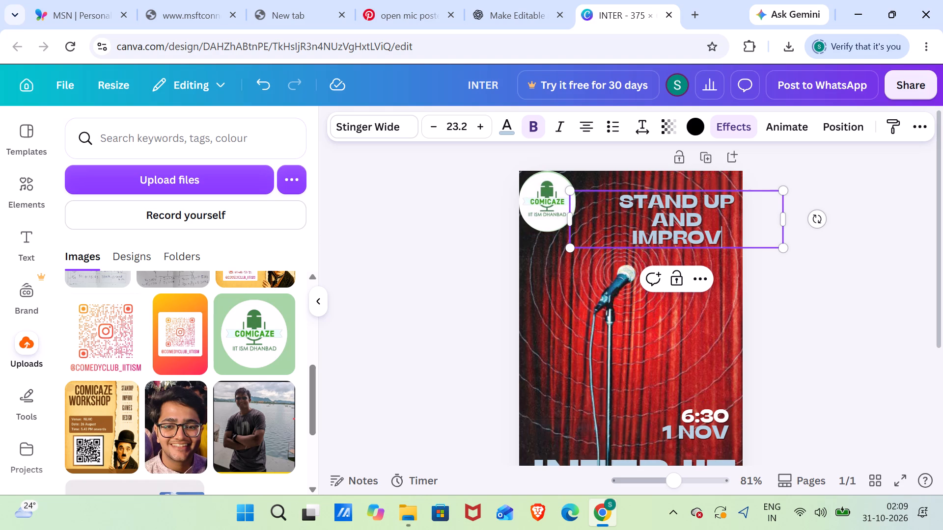
Narrow the STAND UP AND IMPROV text box to clear the logo, and shift it slightly up and left.
click(623, 238)
drag(570, 222, 586, 223)
drag(766, 239, 761, 238)
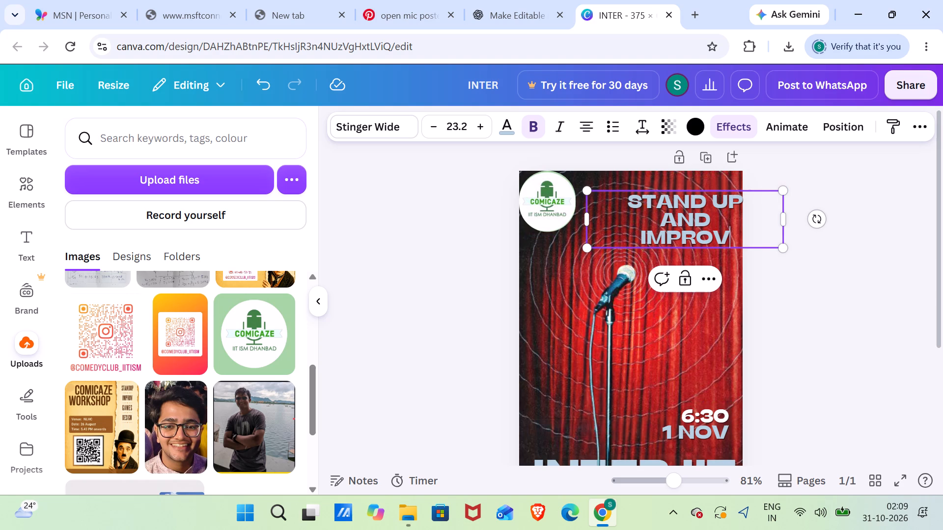
drag(774, 186, 767, 182)
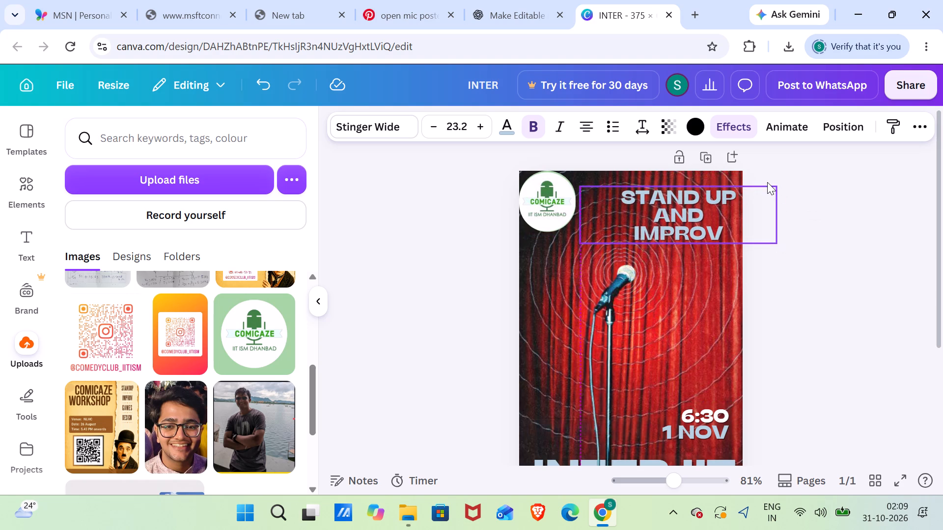
drag(767, 182, 768, 182)
click(846, 207)
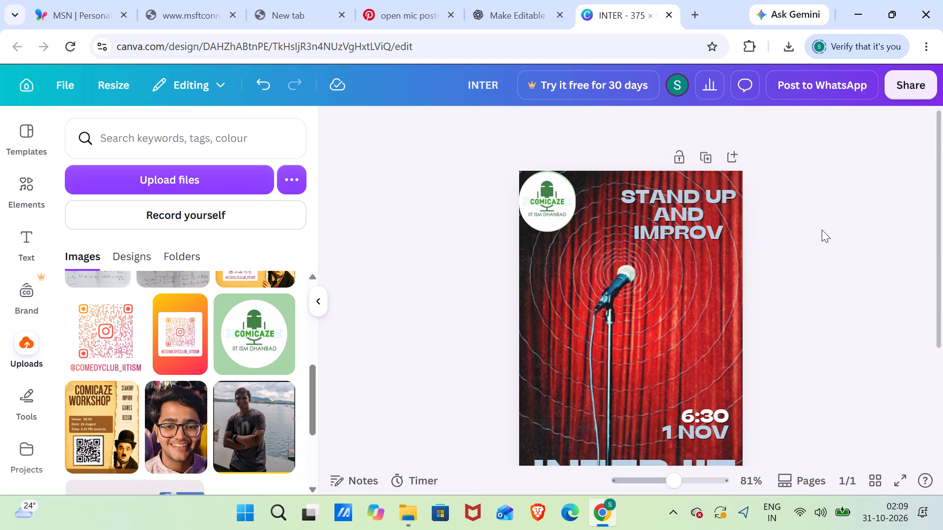
Remove the AND line between STAND UP and IMPROV, leaving two lines of text.
scroll(800, 244, down, 4)
scroll(786, 245, up, 3)
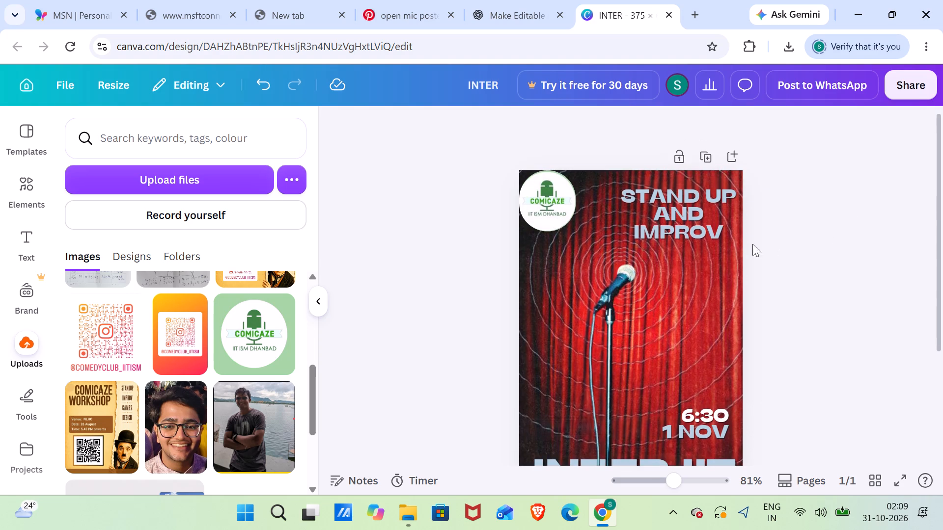
click(699, 211)
double_click(699, 211)
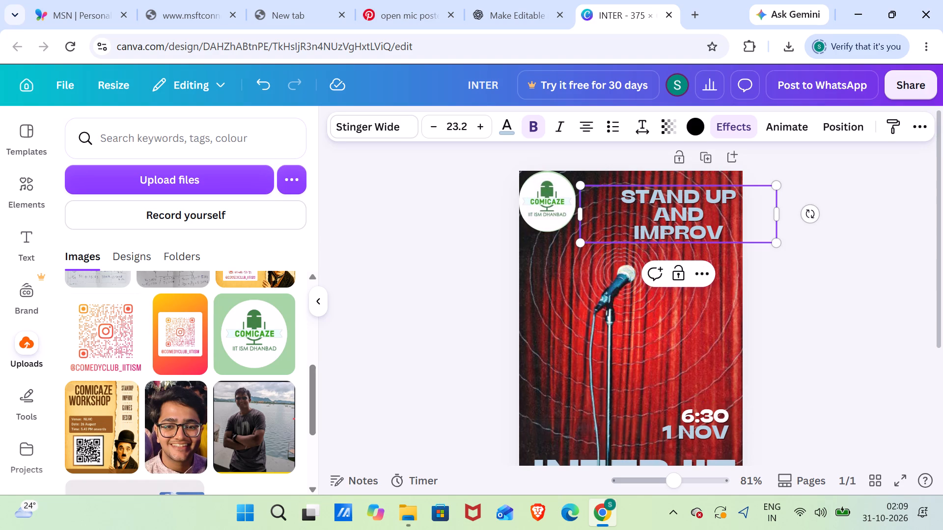
key(BackSpace)
key(BackSpace)
key(BackSpace)
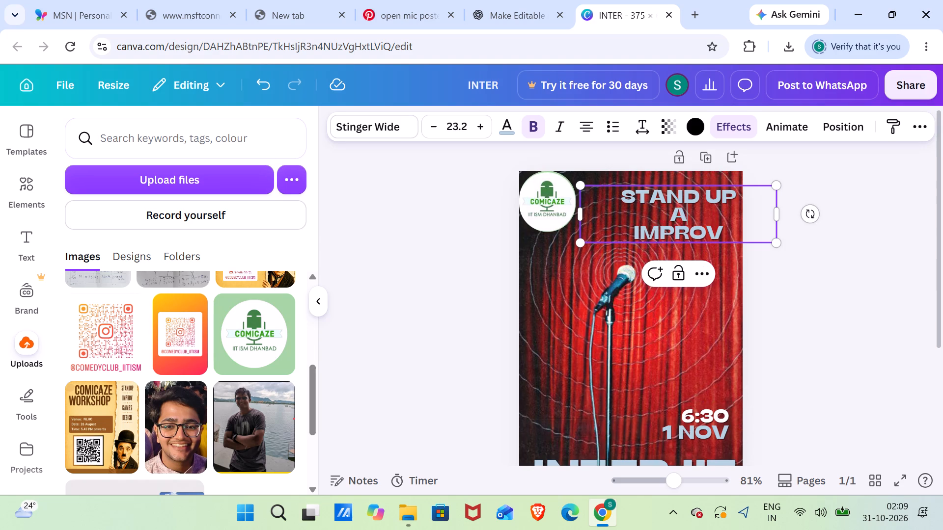
key(BackSpace)
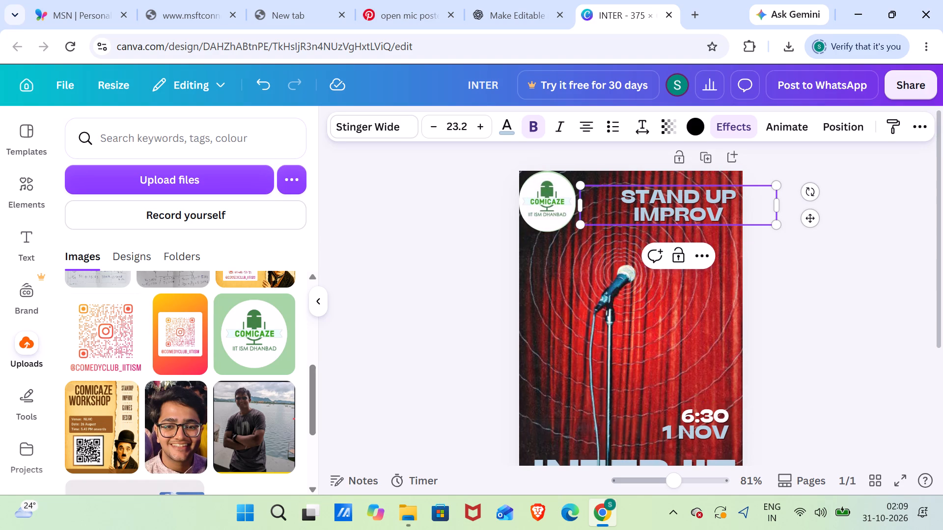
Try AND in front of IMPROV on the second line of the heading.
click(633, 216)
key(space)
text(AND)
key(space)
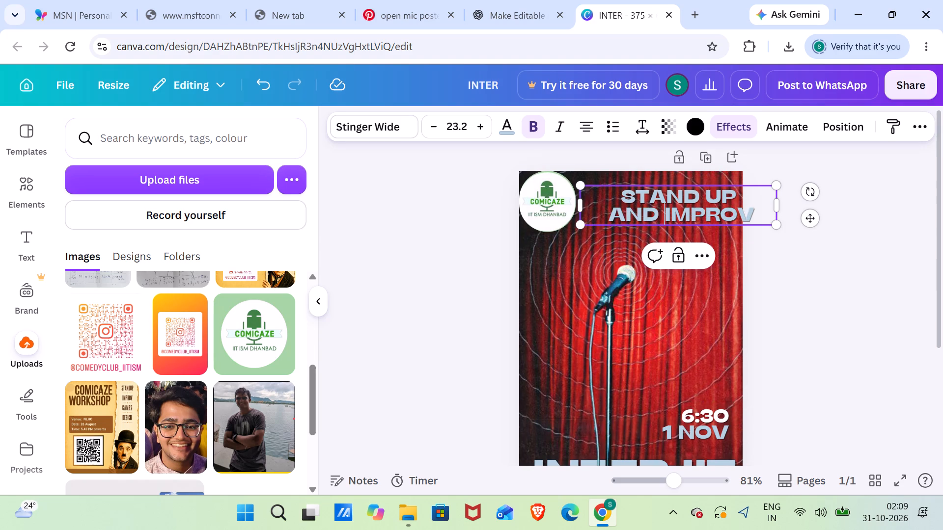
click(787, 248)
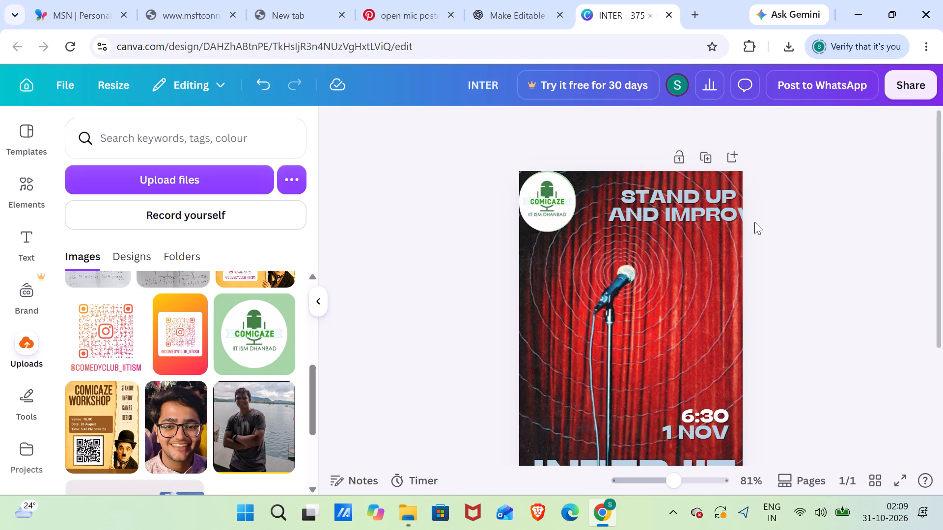
Move the heading text block beside the logo slightly left and down so both lines fit inside the poster.
click(732, 212)
drag(732, 212, 731, 212)
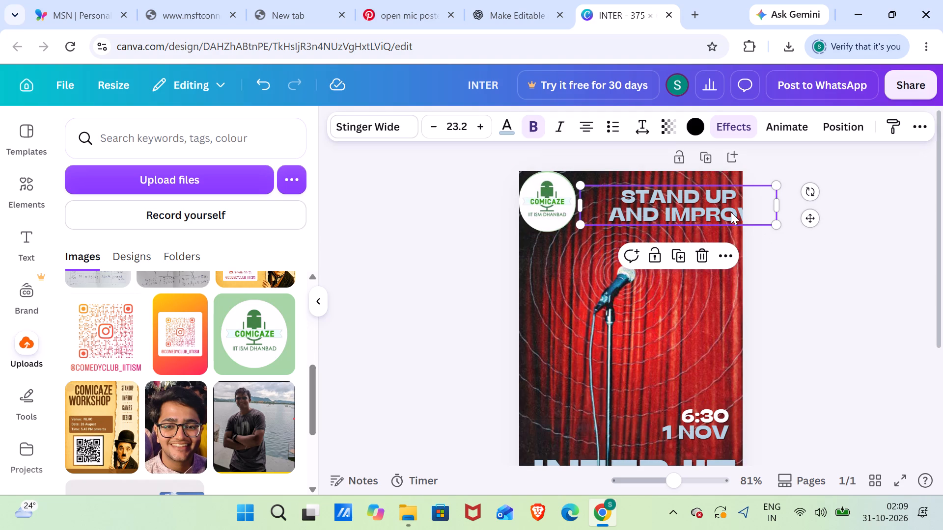
drag(731, 212, 715, 221)
click(708, 220)
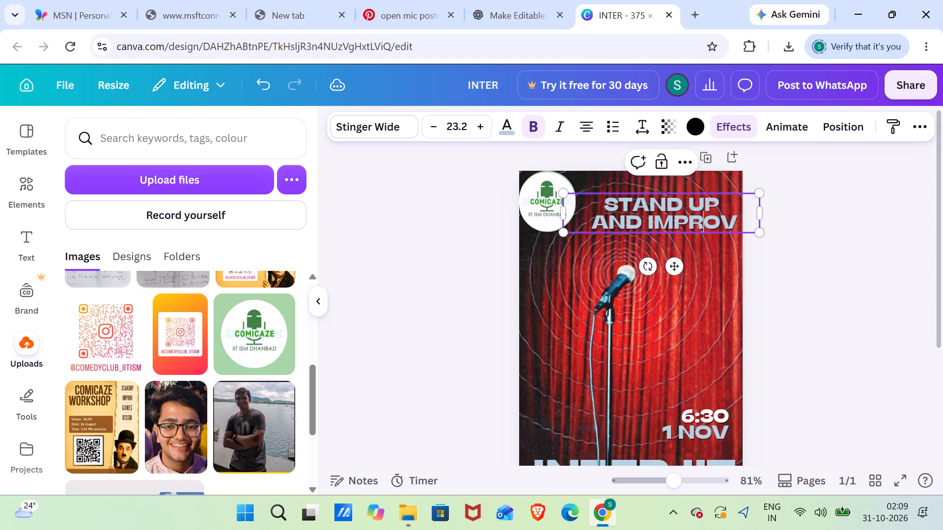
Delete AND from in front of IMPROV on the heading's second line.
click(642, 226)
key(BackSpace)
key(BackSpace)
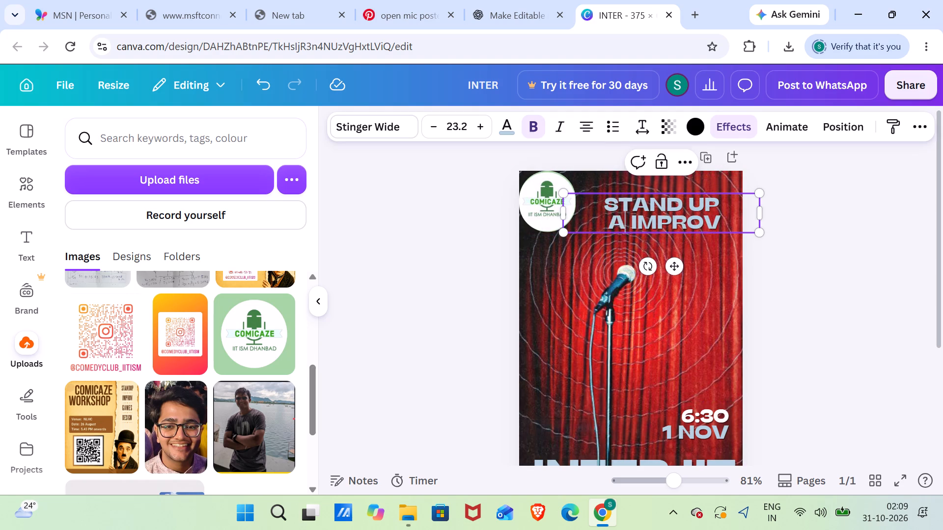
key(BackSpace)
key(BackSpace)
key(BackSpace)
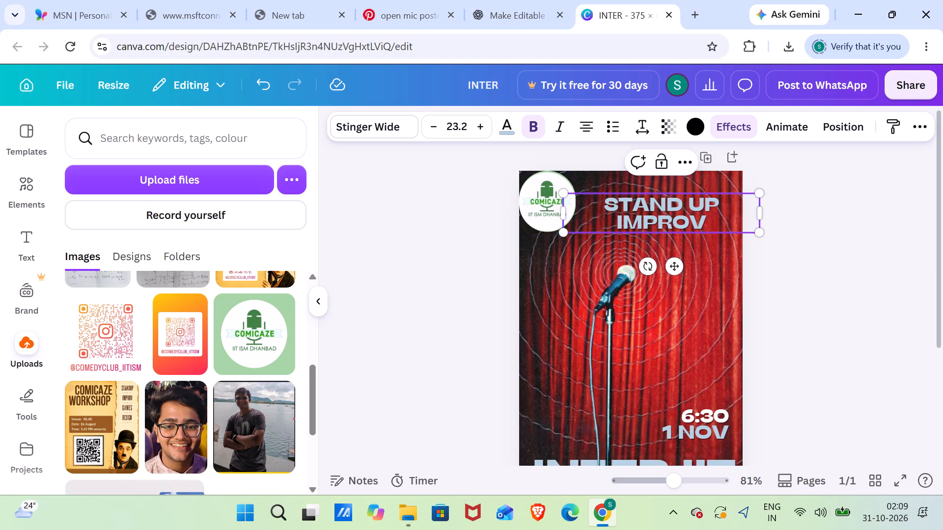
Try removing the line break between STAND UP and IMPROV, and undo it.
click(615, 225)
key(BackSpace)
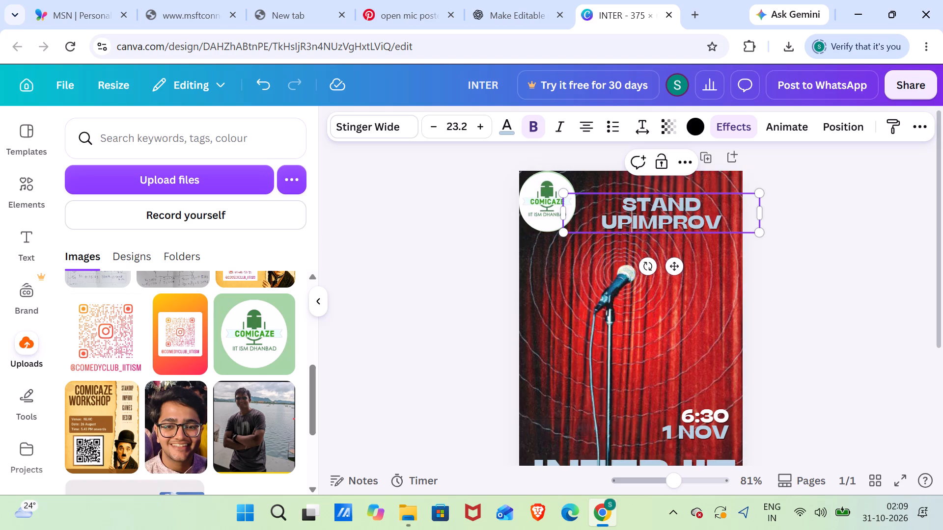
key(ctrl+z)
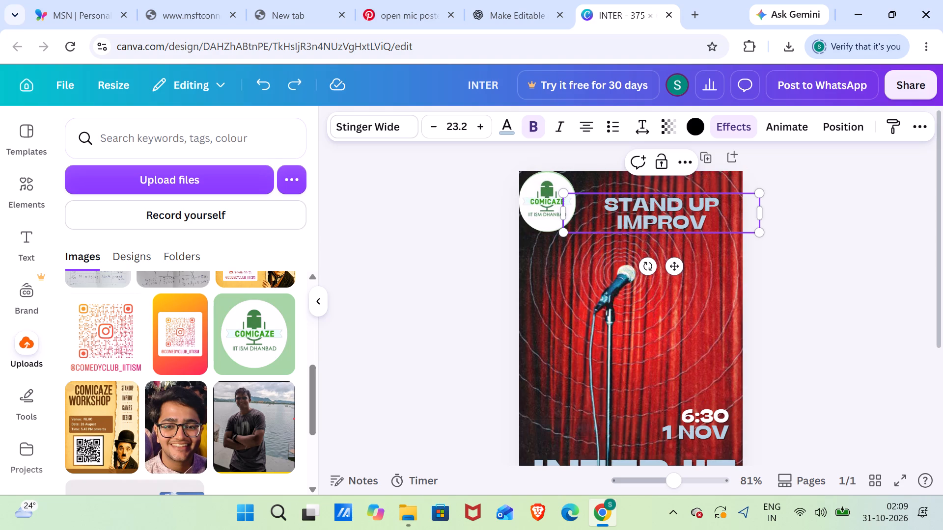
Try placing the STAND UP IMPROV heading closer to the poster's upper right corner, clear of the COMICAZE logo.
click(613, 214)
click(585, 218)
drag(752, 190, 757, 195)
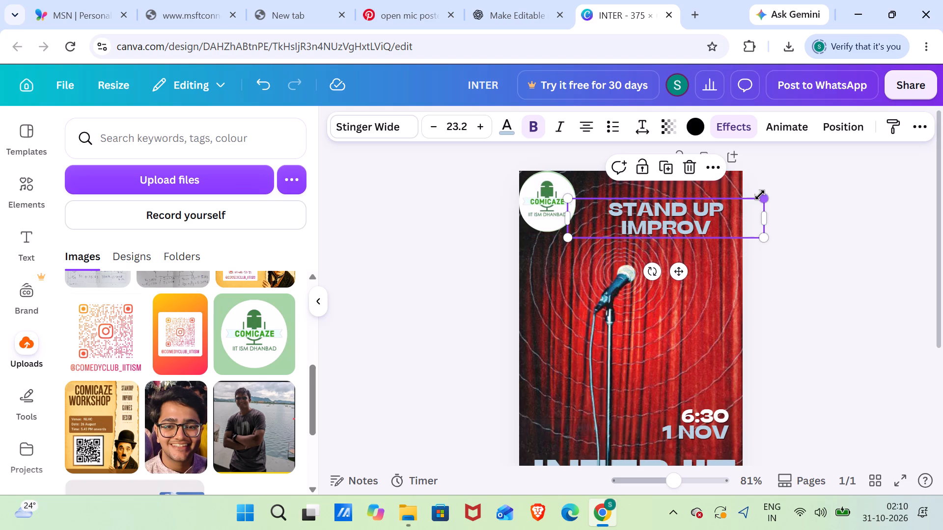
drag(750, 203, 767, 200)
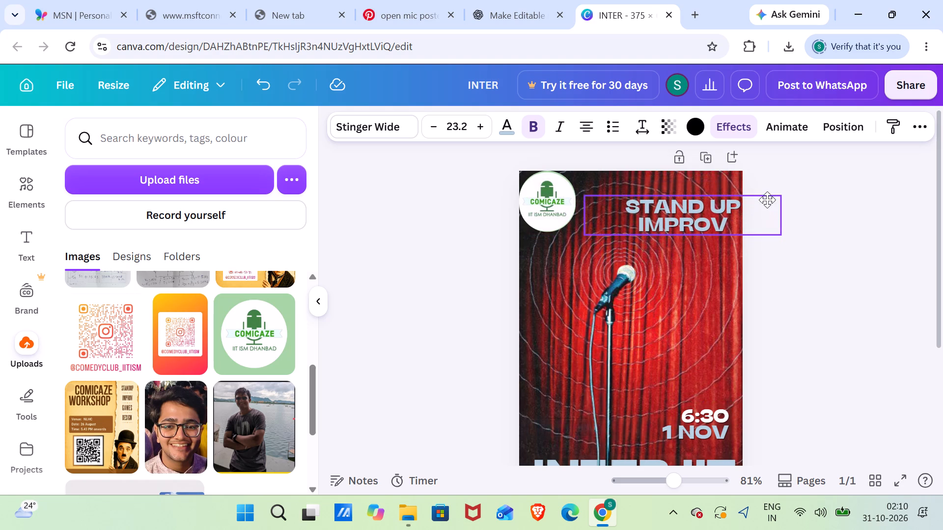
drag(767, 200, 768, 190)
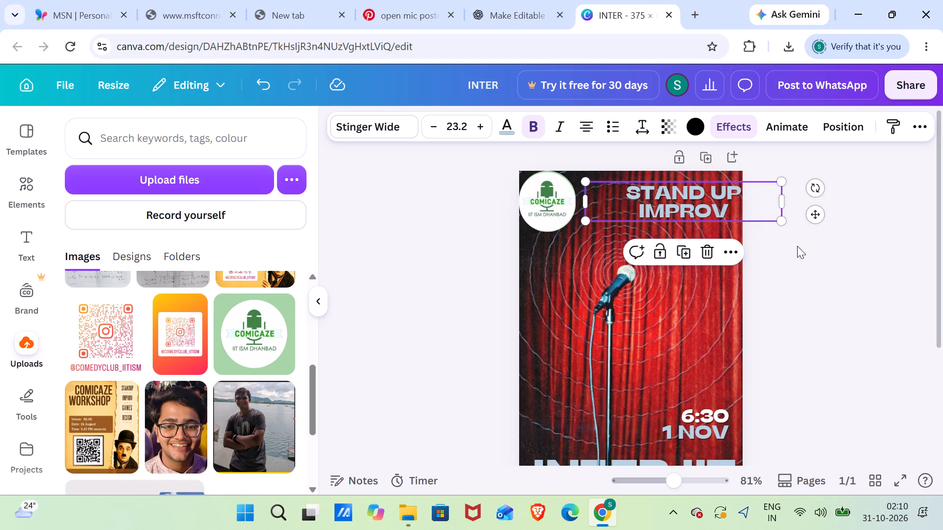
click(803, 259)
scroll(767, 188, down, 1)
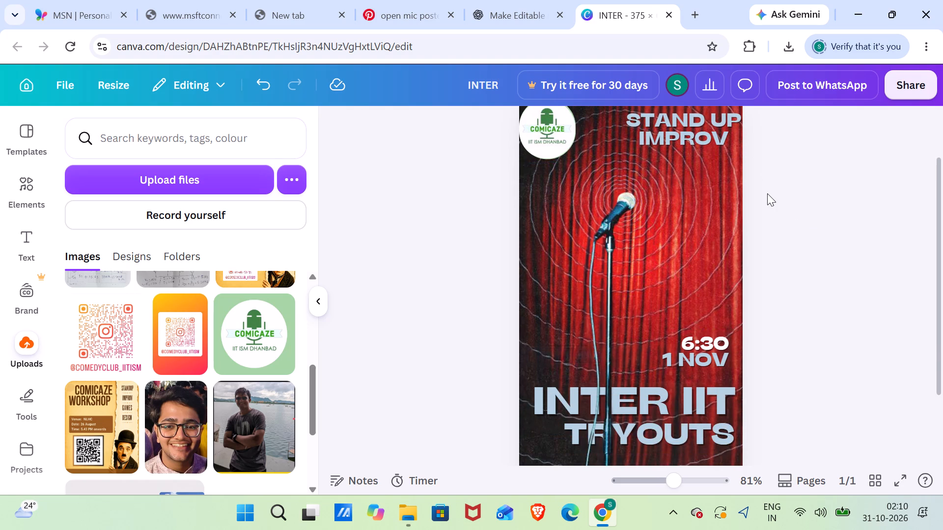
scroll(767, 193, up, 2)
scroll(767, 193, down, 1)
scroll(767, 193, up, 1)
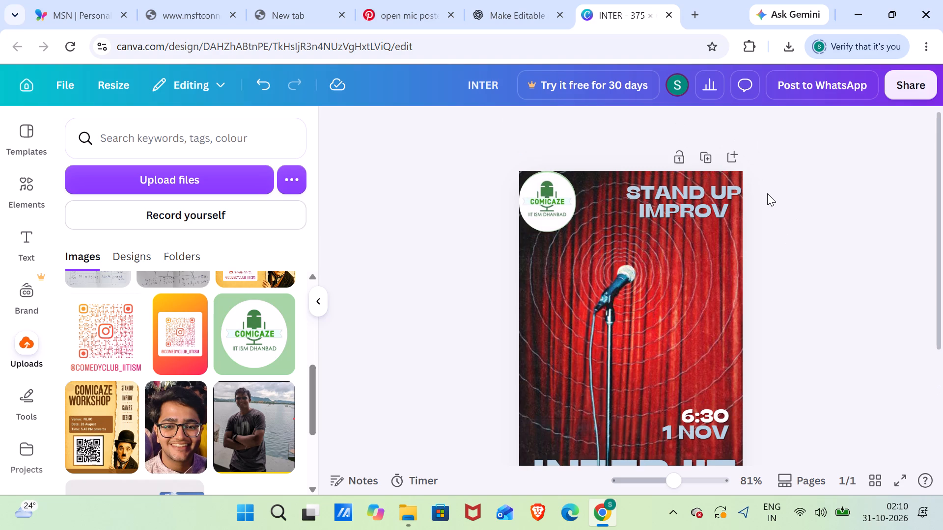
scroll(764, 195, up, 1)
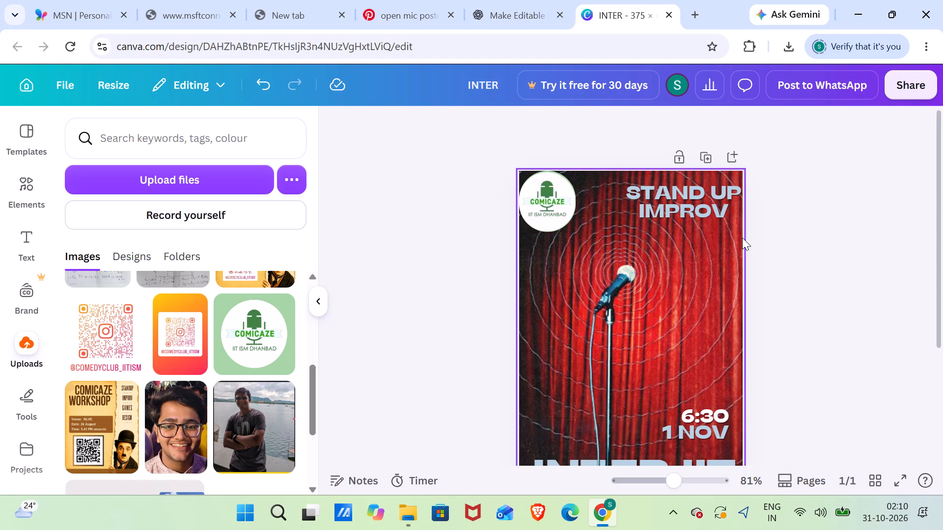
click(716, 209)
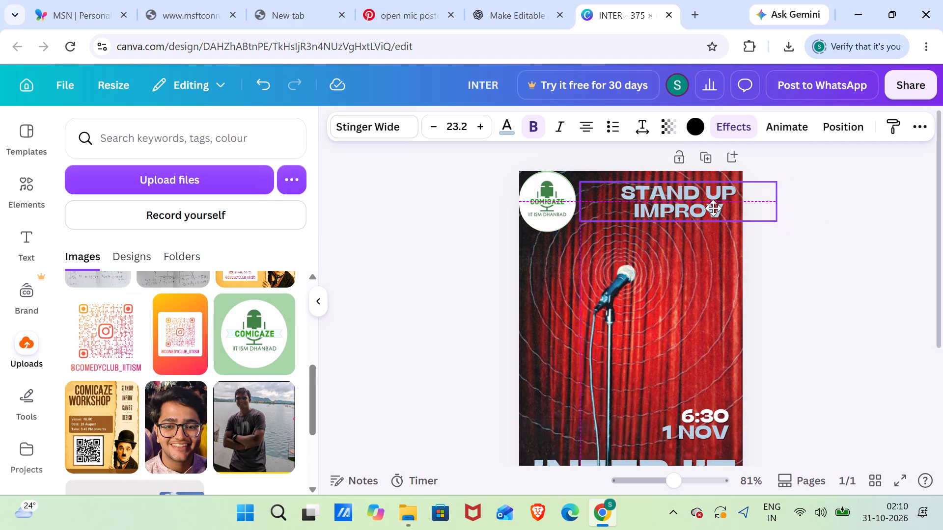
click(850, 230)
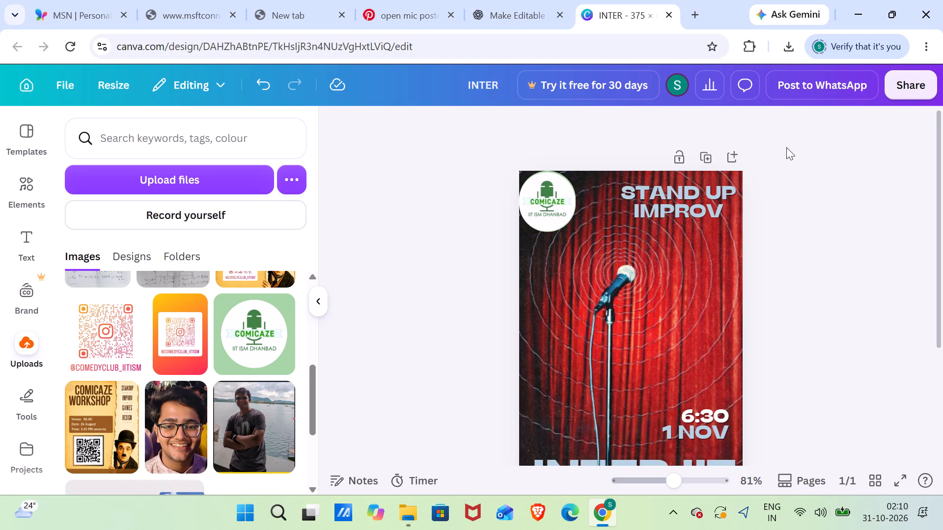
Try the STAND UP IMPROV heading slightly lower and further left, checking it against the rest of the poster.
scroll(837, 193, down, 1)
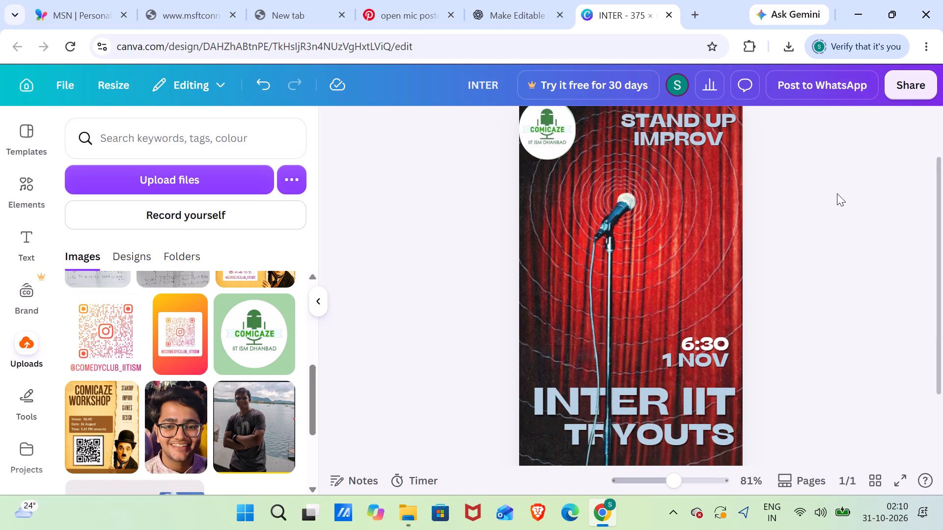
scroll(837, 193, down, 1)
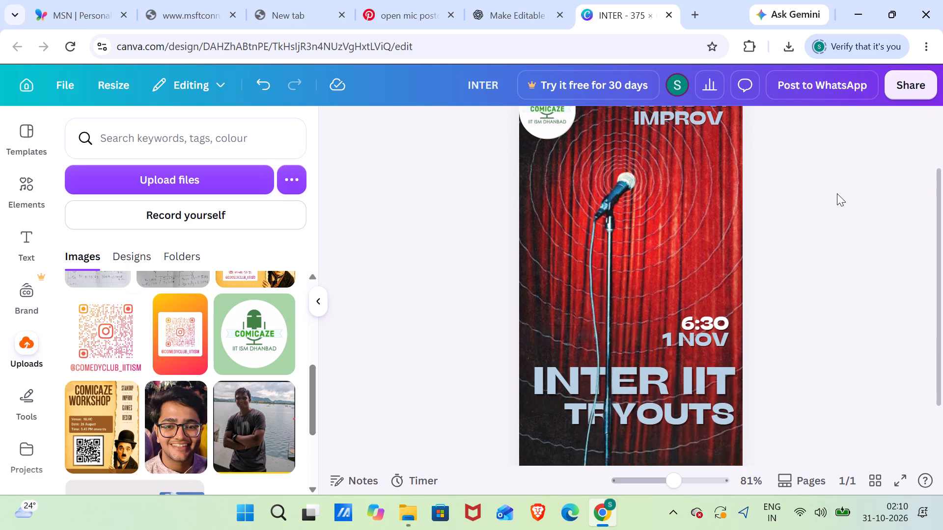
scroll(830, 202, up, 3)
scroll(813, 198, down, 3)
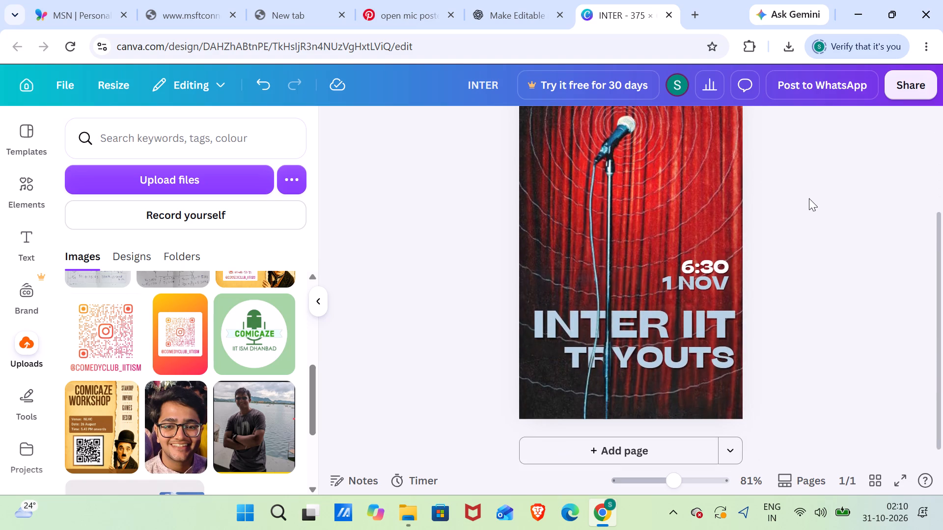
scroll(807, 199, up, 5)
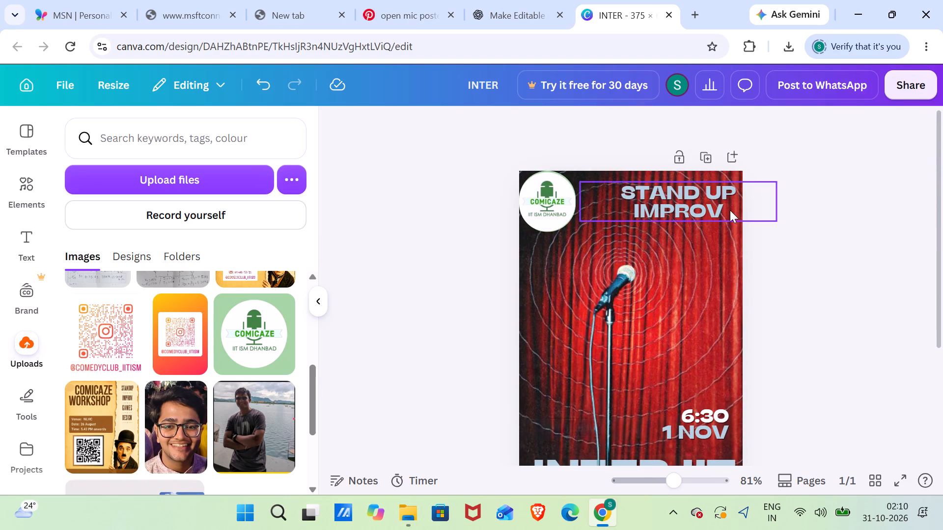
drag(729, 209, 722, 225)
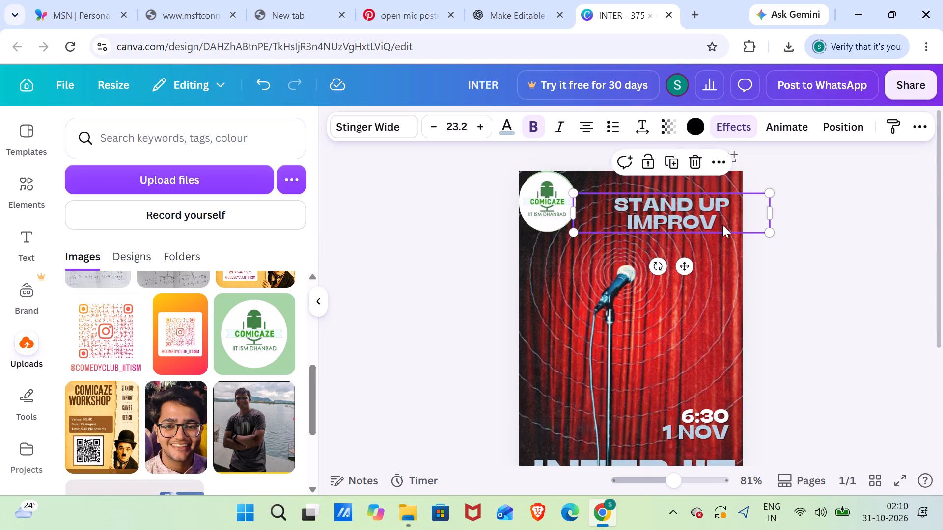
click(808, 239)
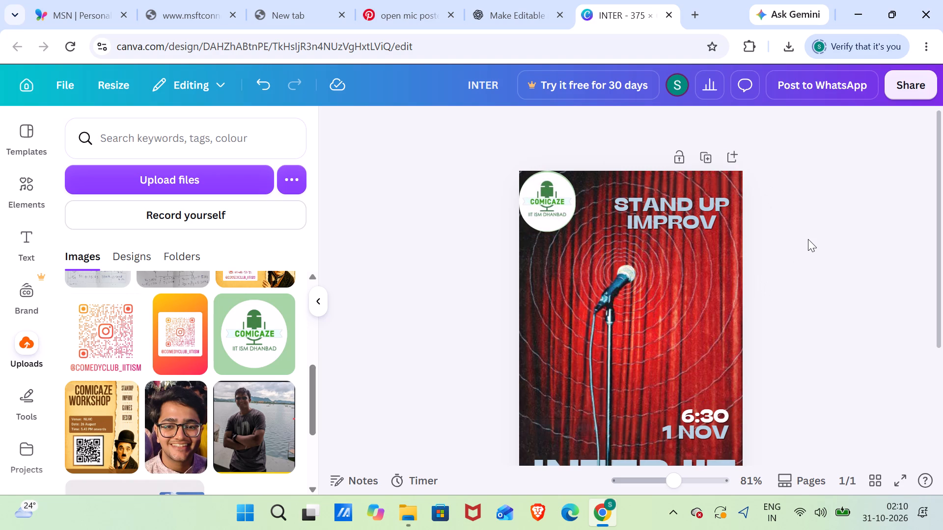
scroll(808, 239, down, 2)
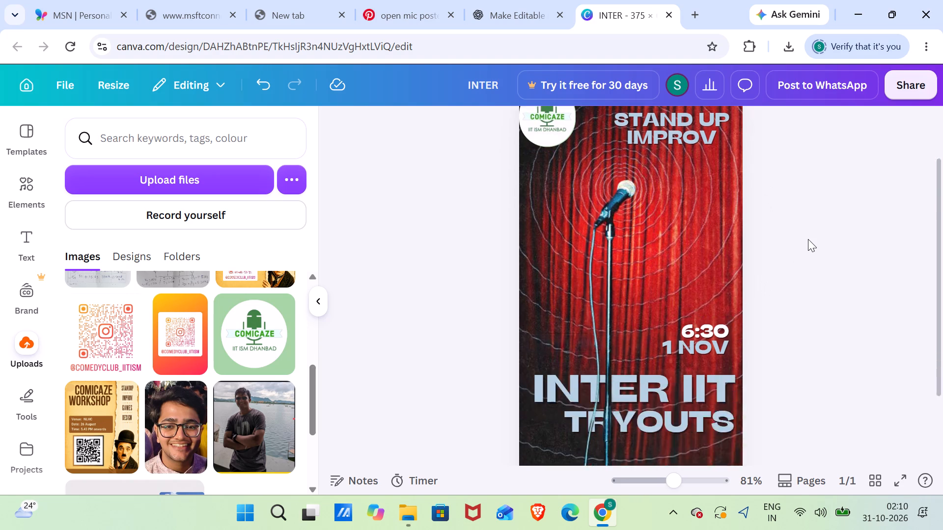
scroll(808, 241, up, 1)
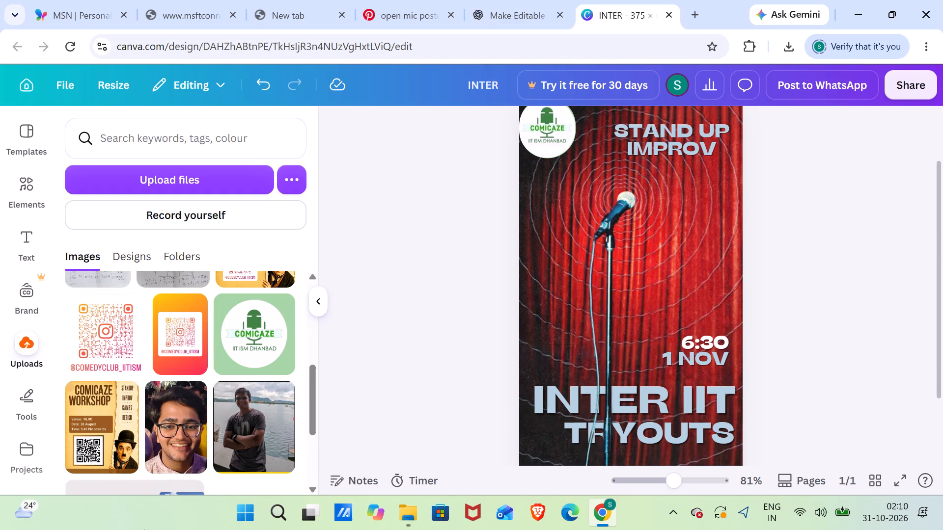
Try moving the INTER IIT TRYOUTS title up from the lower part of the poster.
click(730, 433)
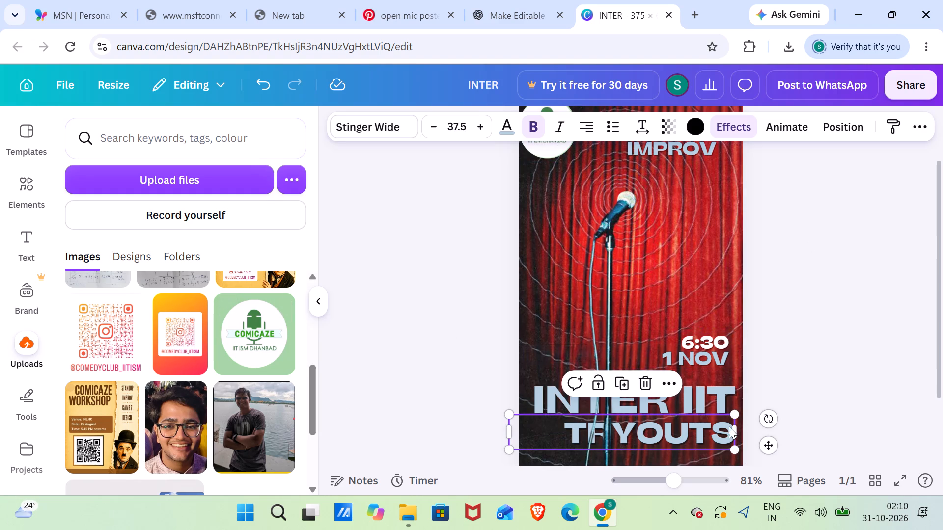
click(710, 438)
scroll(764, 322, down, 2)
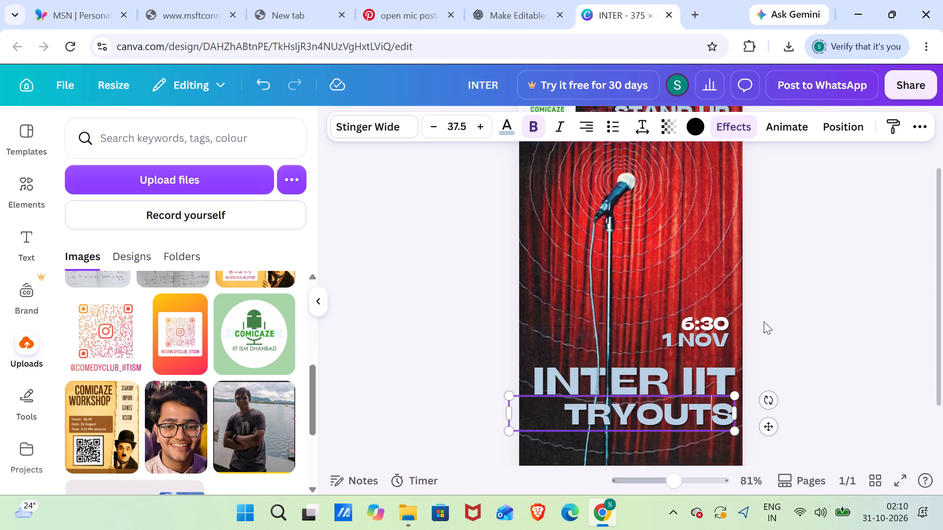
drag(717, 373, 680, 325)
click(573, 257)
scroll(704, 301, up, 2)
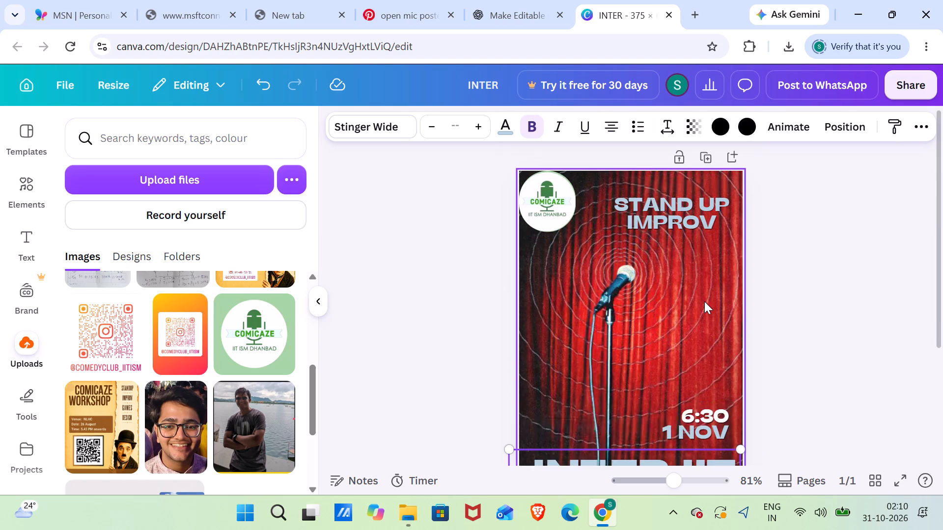
Clear the poster's top by moving the STAND UP IMPROV heading and the COMICAZE logo down to its lower left area.
drag(677, 212, 618, 386)
scroll(933, 279, up, 1)
scroll(933, 279, down, 5)
scroll(933, 279, up, 3)
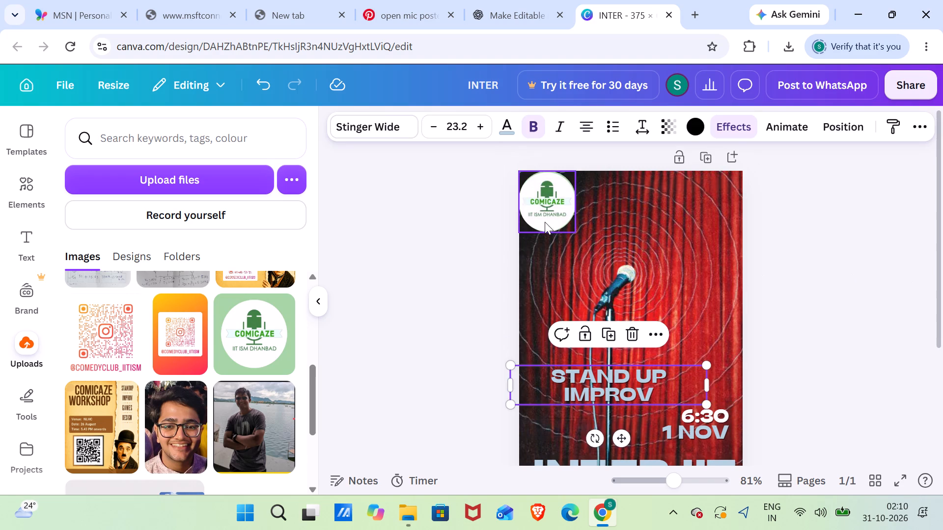
click(542, 220)
drag(542, 220, 542, 224)
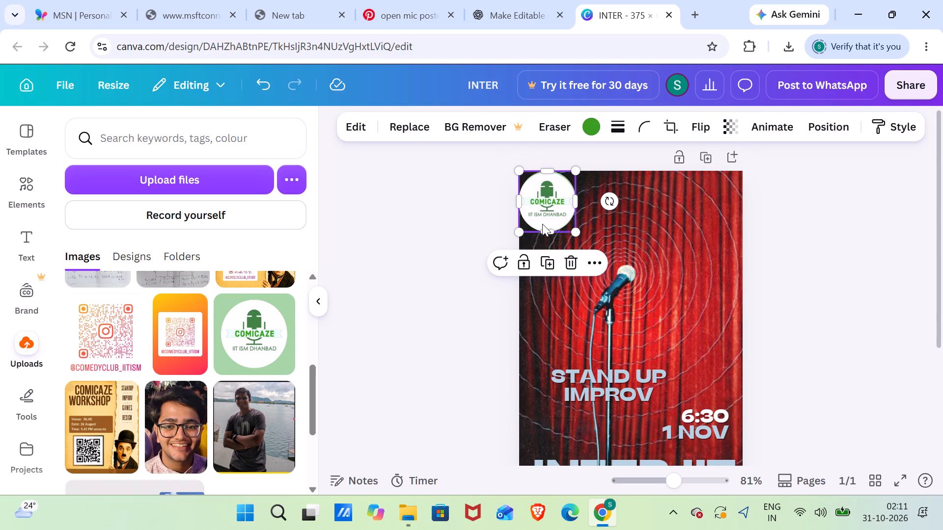
drag(542, 224, 570, 431)
scroll(792, 315, up, 3)
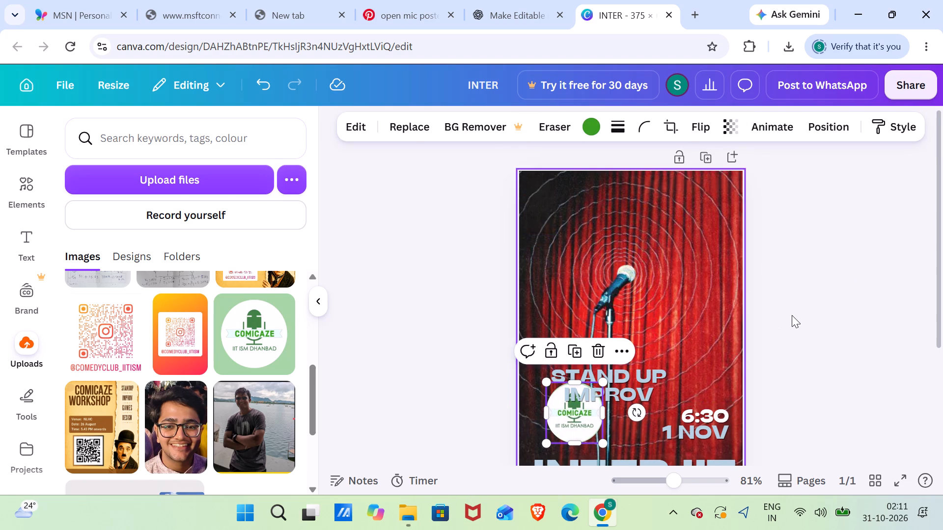
Move the grouped INTER IIT TRYOUTS title to the top of the poster, above the microphone.
scroll(792, 315, down, 5)
drag(667, 335, 676, 140)
scroll(676, 140, up, 3)
scroll(746, 227, up, 2)
scroll(746, 227, down, 1)
scroll(746, 228, up, 2)
scroll(746, 229, down, 1)
scroll(705, 249, up, 2)
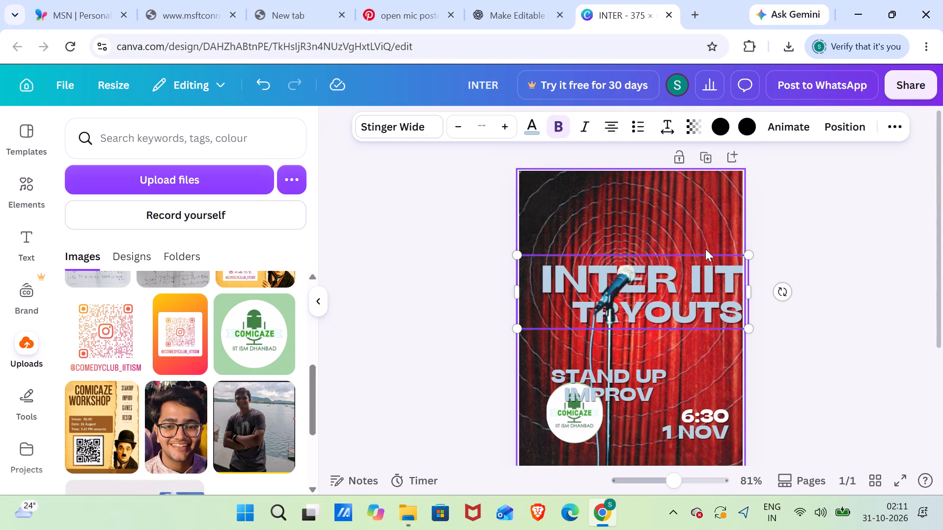
drag(691, 282, 682, 194)
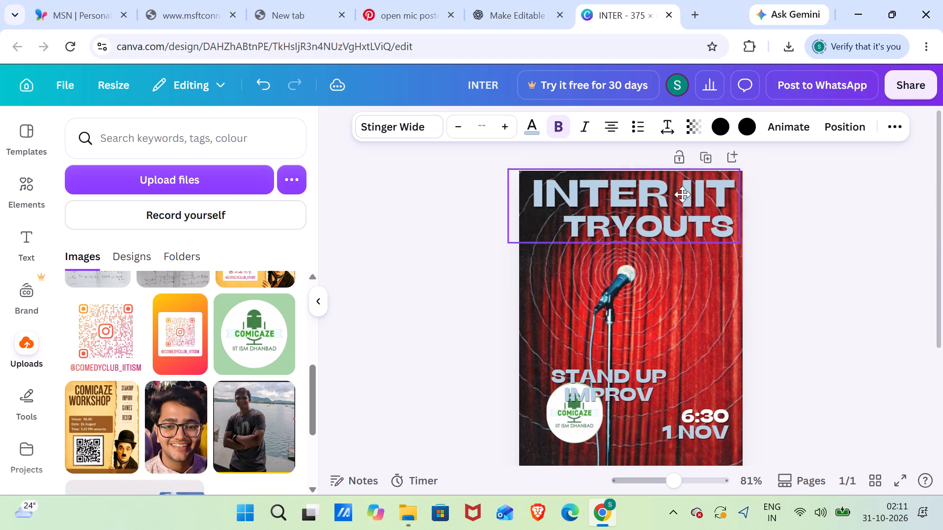
drag(682, 194, 680, 195)
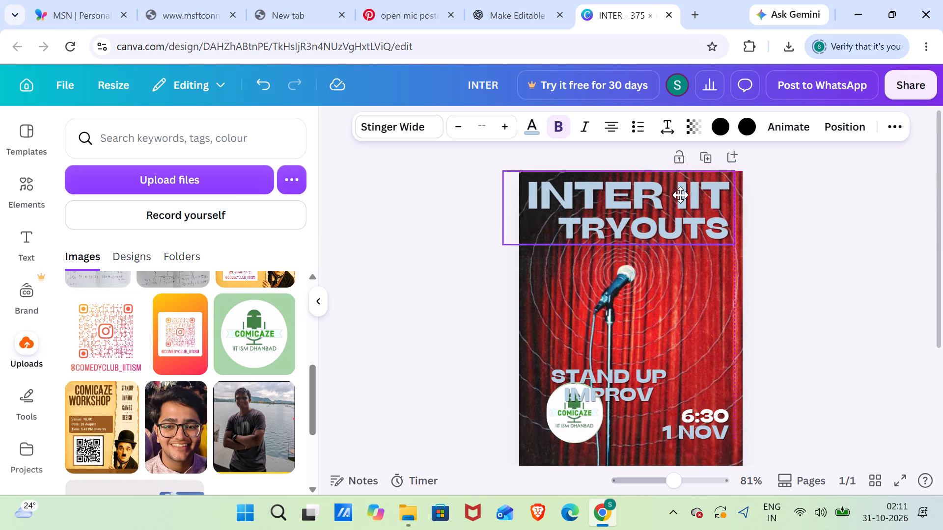
drag(680, 195, 685, 198)
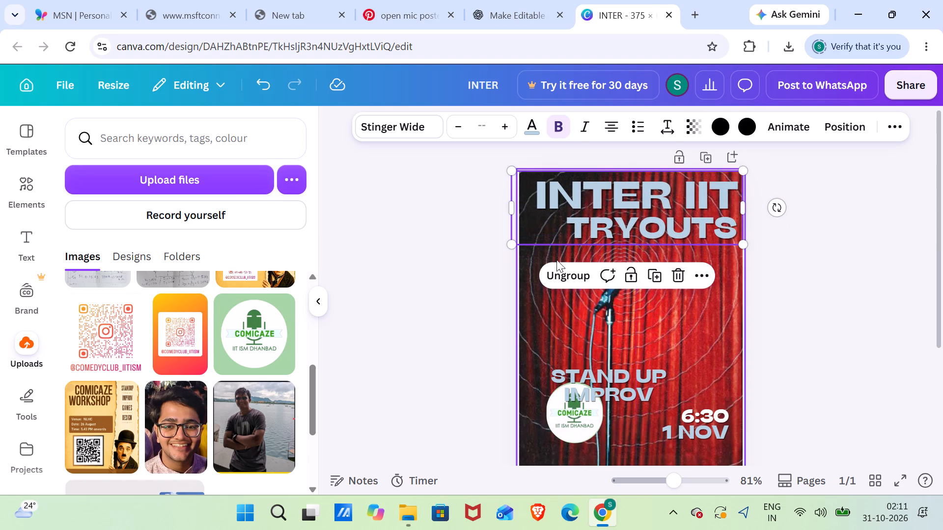
Scale the INTER IIT TRYOUTS title group down proportionally, with TRYOUTS at font size 29.2.
drag(510, 245, 552, 230)
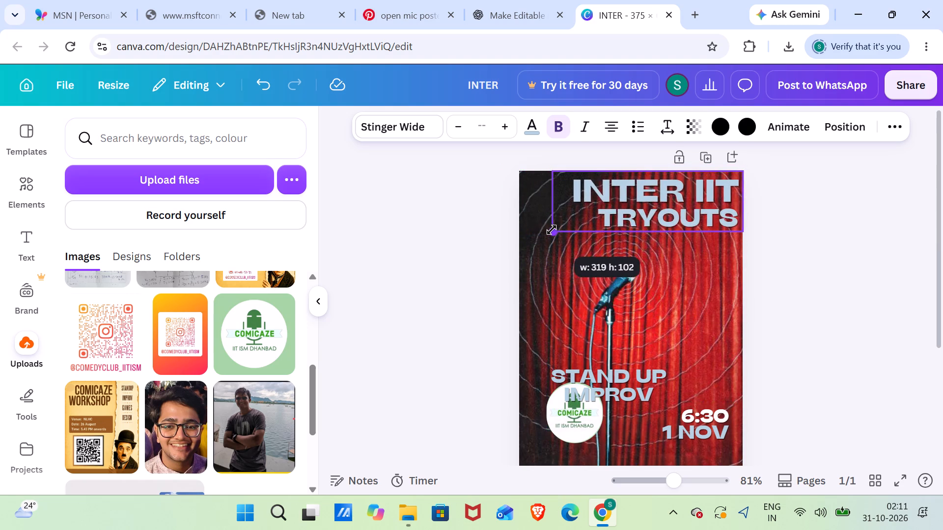
drag(552, 230, 560, 226)
click(630, 203)
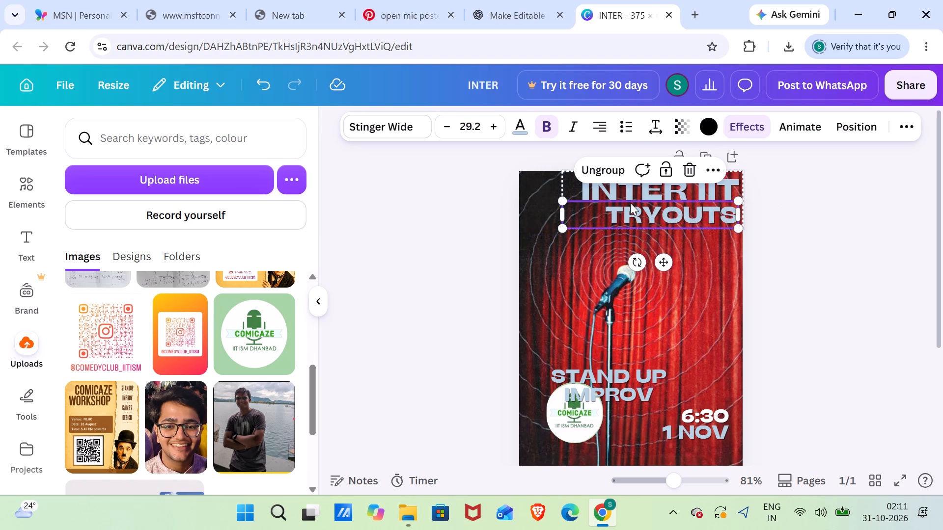
click(817, 227)
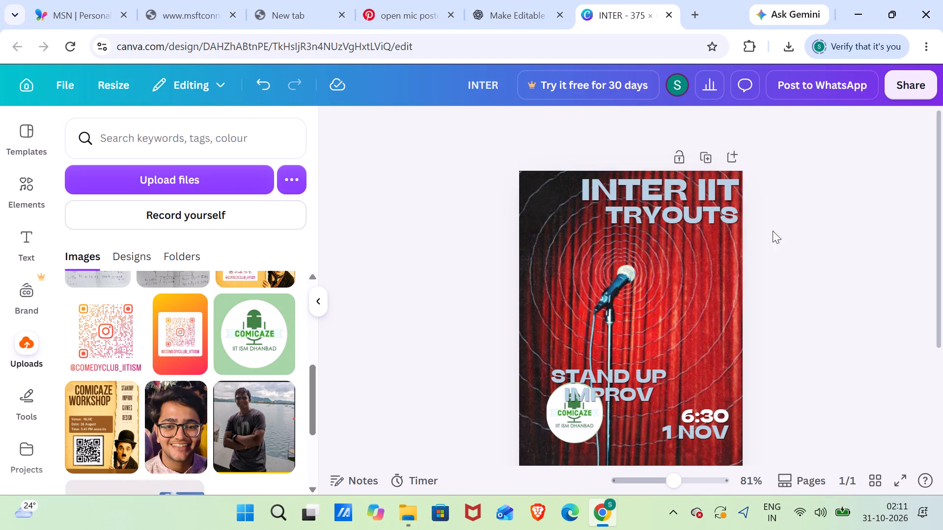
Shift the INTER IIT TRYOUTS title slightly down and left, leaving a margin from the poster's top and right edges.
drag(690, 207, 687, 225)
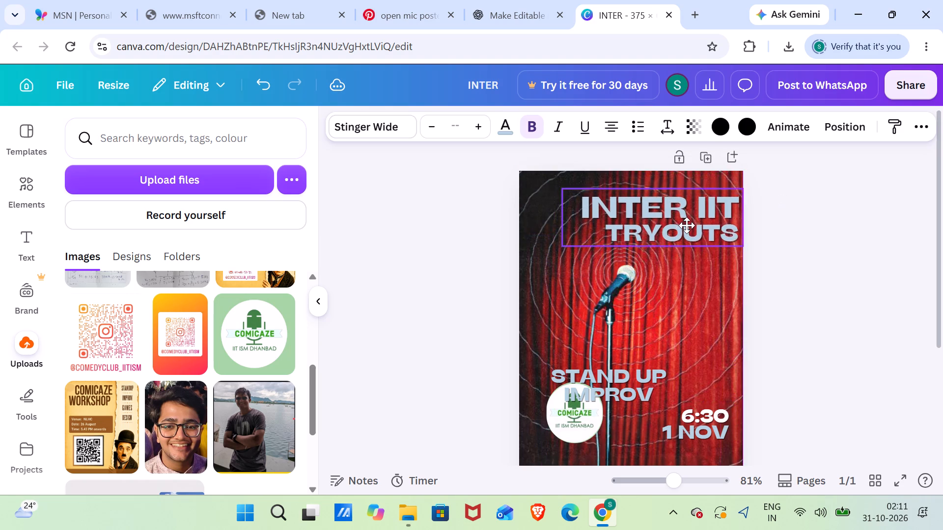
drag(687, 225, 684, 234)
click(914, 277)
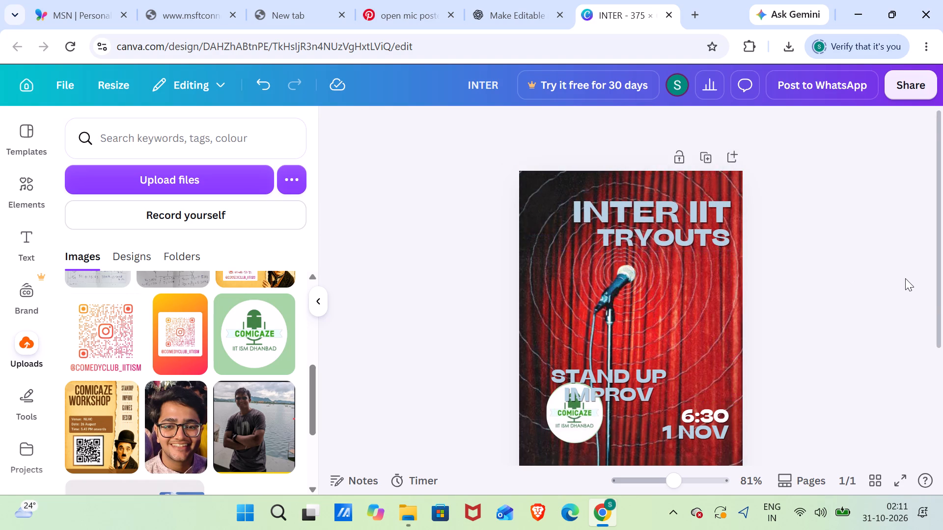
Move the STAND UP IMPROV heading to the poster's lower right corner, below the 6:30 and 1 NOV details.
scroll(905, 279, down, 3)
drag(624, 233, 681, 323)
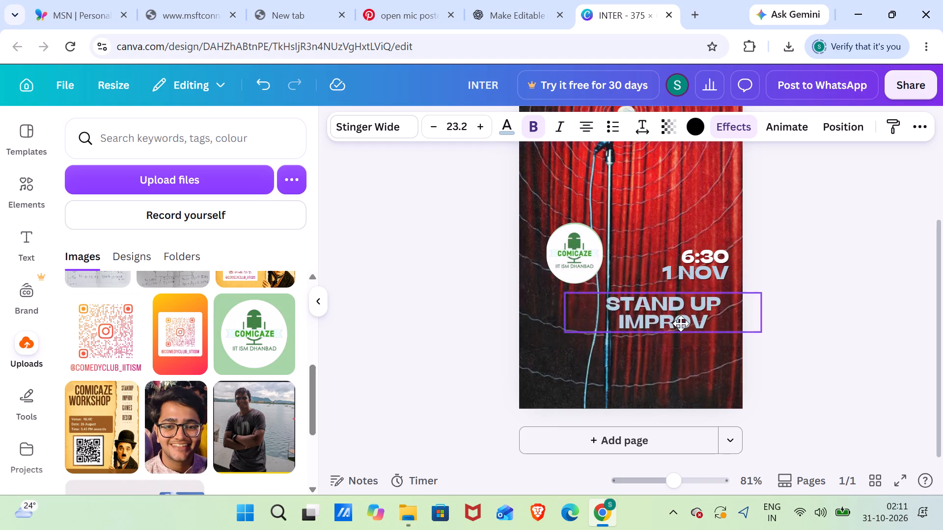
drag(681, 323, 697, 373)
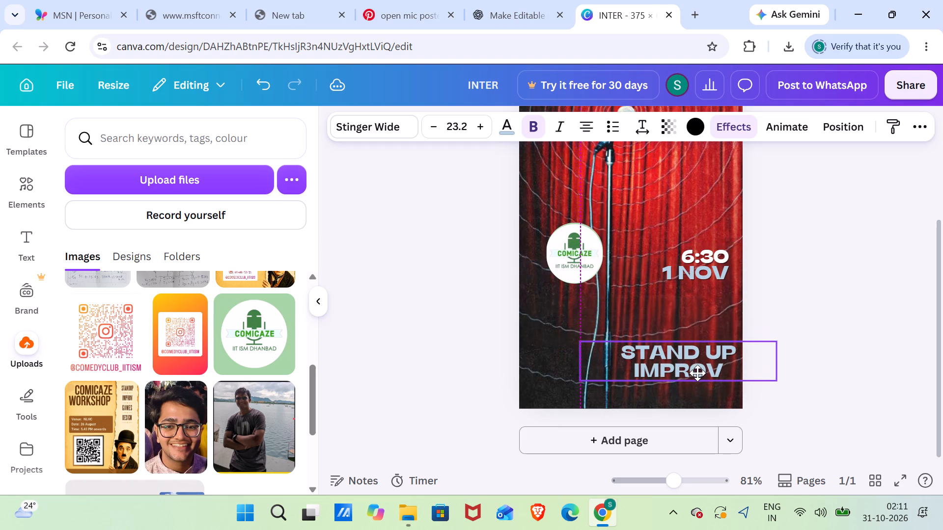
drag(697, 373, 693, 375)
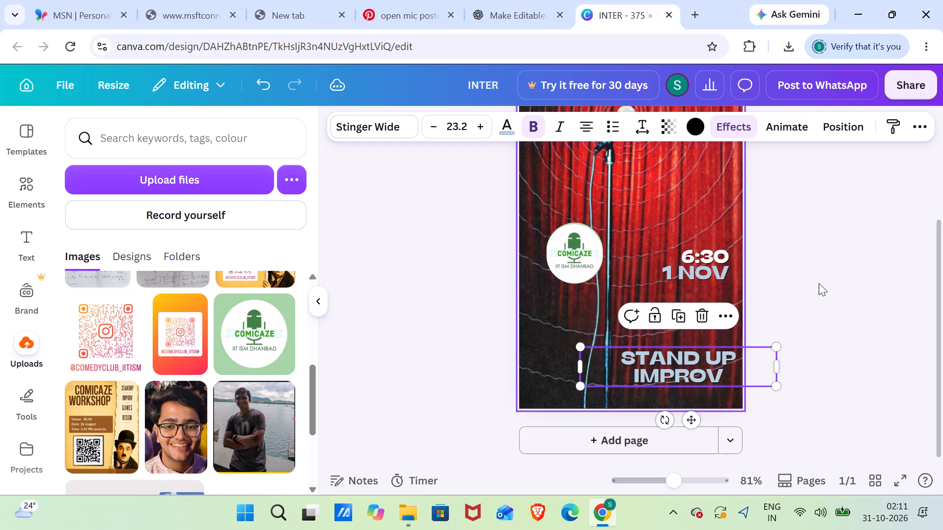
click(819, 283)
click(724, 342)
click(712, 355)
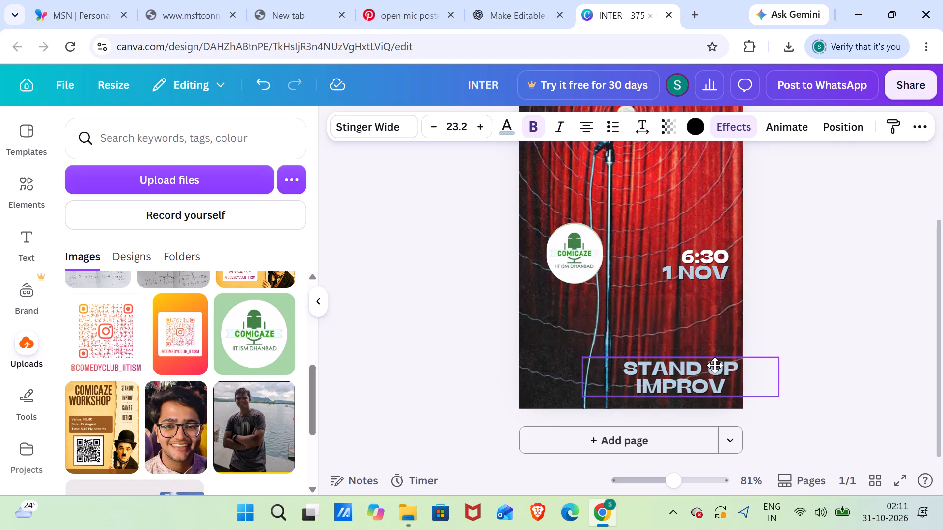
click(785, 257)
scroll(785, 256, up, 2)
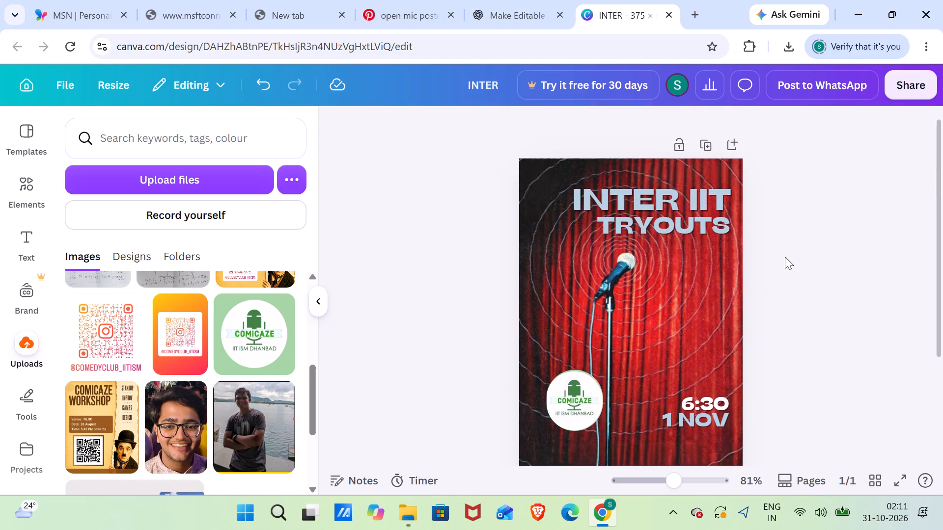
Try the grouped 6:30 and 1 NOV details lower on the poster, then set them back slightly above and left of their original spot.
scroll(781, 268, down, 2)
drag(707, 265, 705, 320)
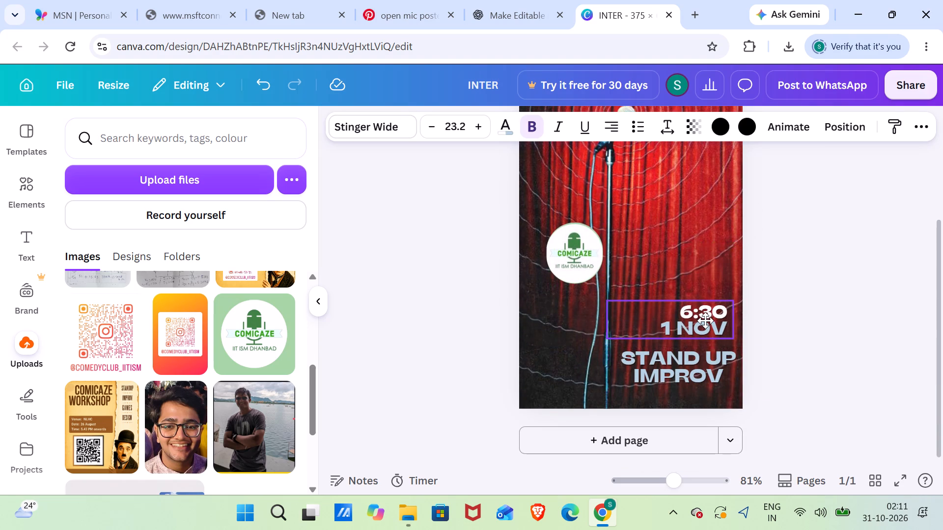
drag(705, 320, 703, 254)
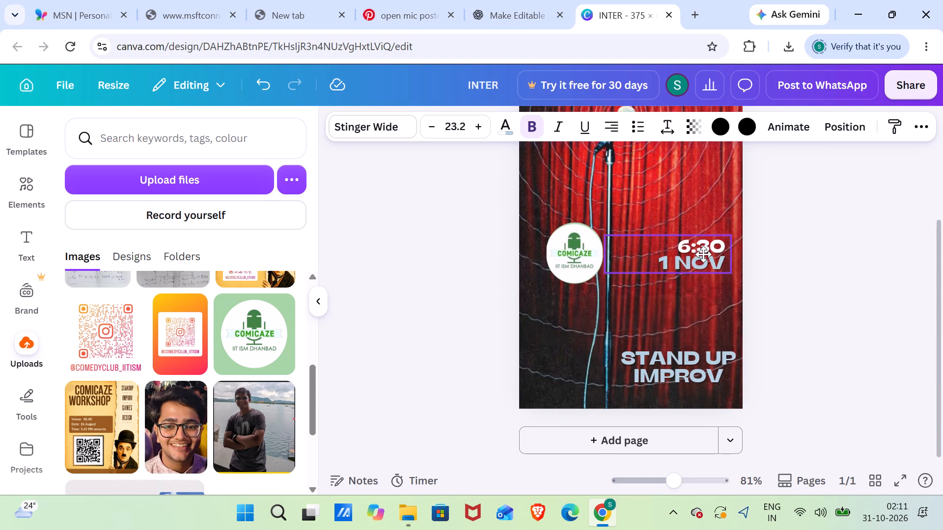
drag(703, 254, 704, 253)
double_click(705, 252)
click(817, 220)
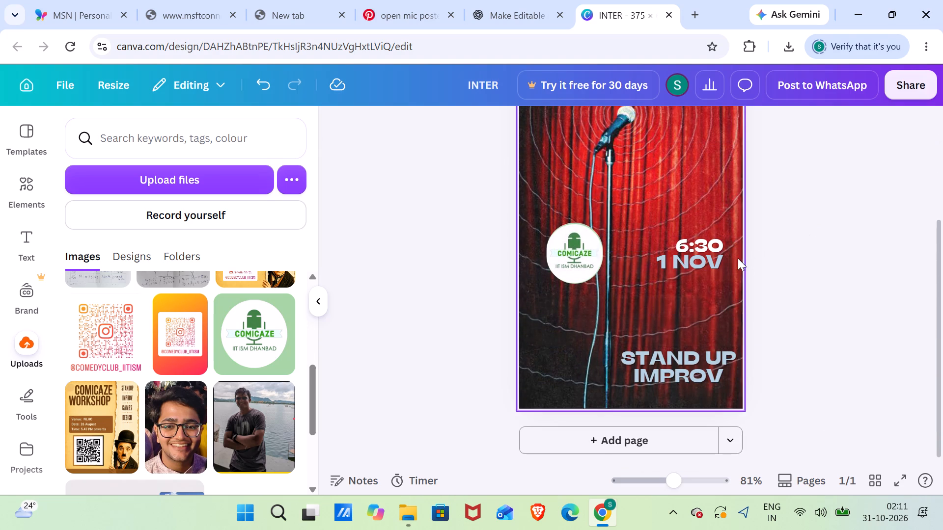
Add a new line reading SAC beneath 1 NOV in the event details text.
click(723, 261)
click(719, 263)
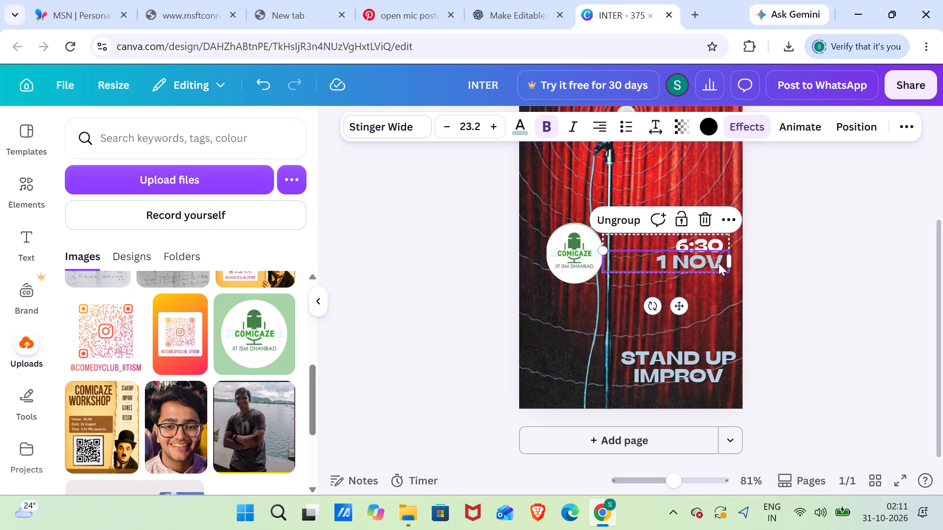
click(719, 263)
click(719, 263)
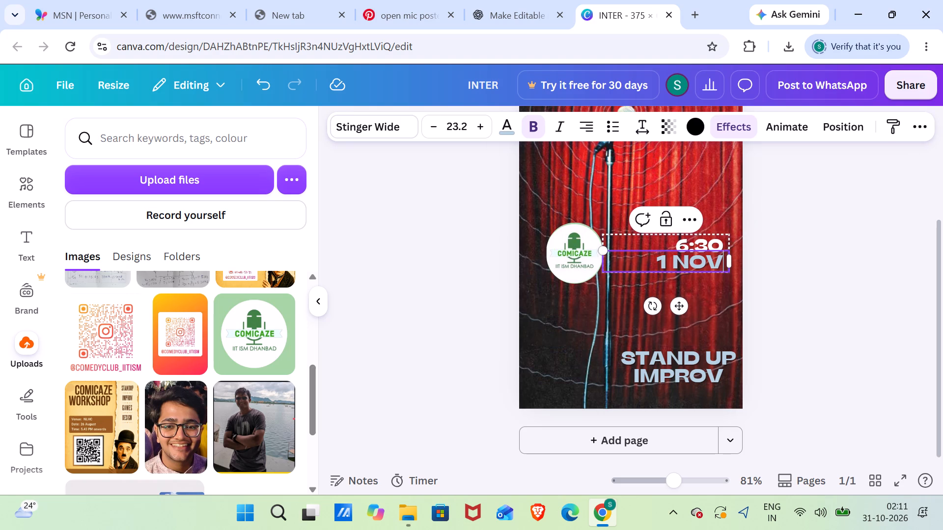
key(Return)
text(SAC)
click(764, 298)
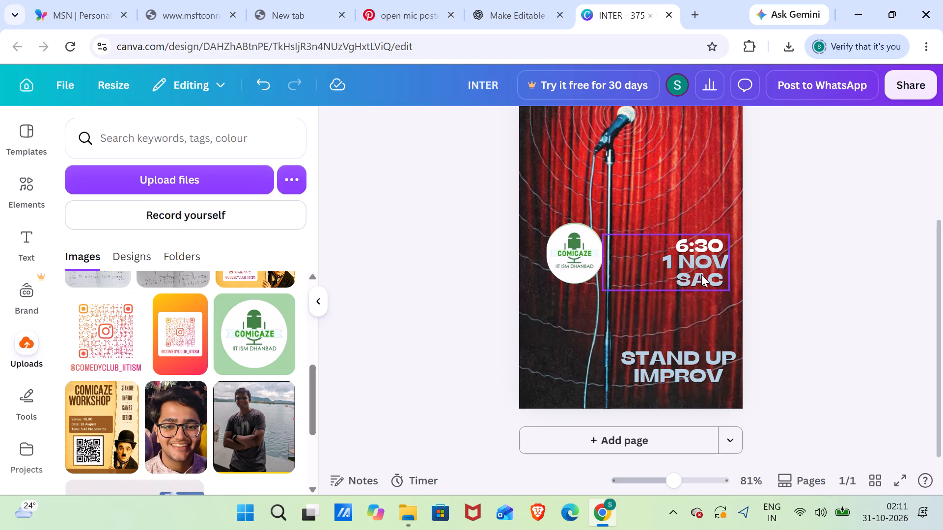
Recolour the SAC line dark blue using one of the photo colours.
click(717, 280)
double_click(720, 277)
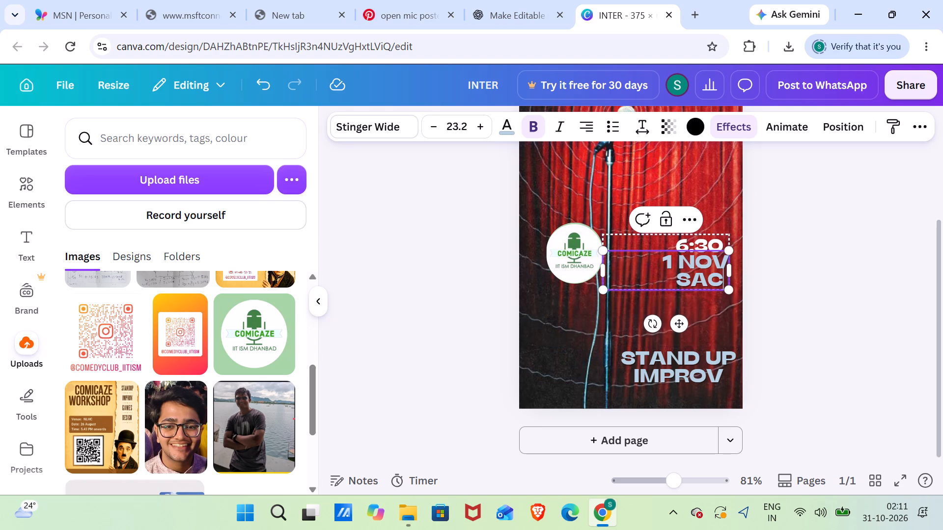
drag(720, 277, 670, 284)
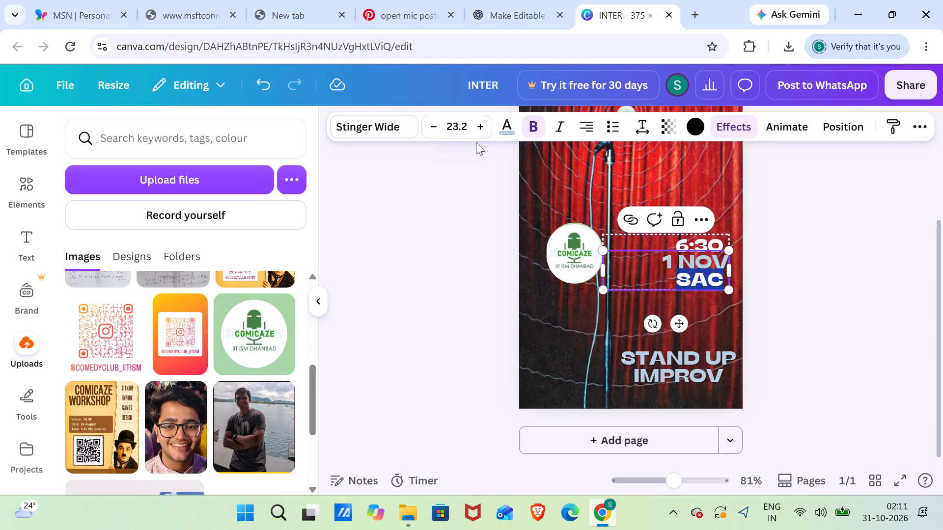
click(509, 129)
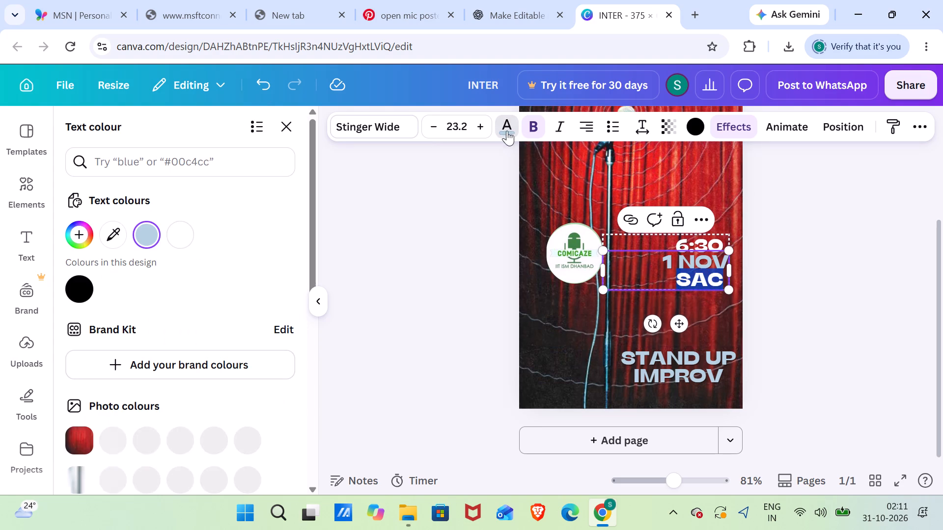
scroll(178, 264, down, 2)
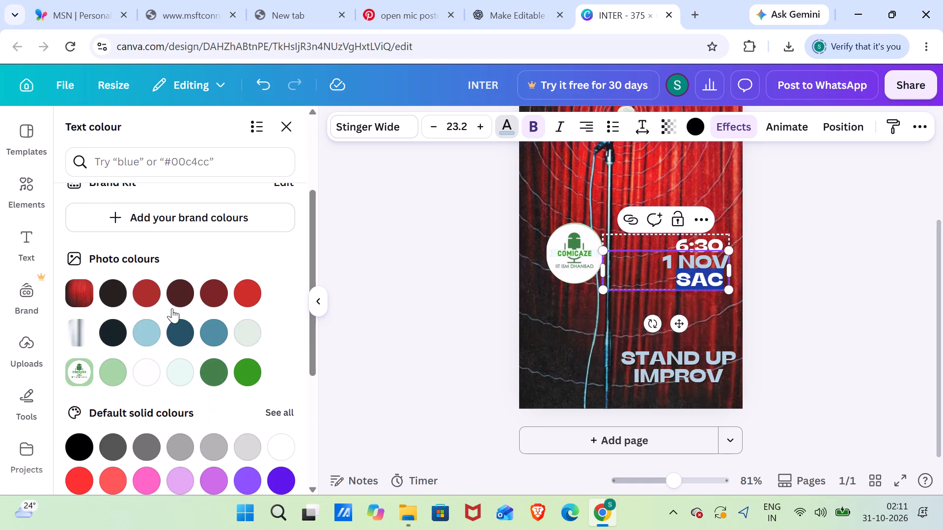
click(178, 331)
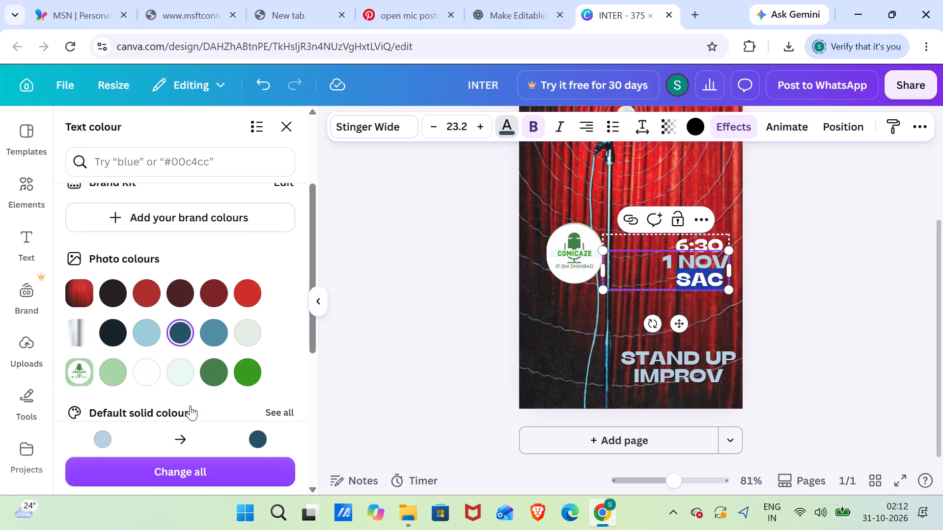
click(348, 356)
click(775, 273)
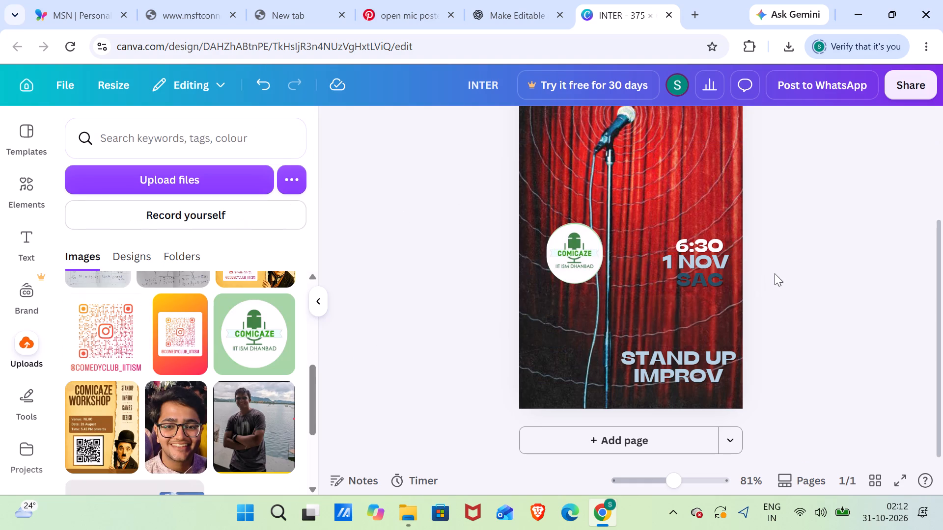
Replace the SAC line beneath 1 NOV with 6:30.
double_click(716, 276)
double_click(712, 278)
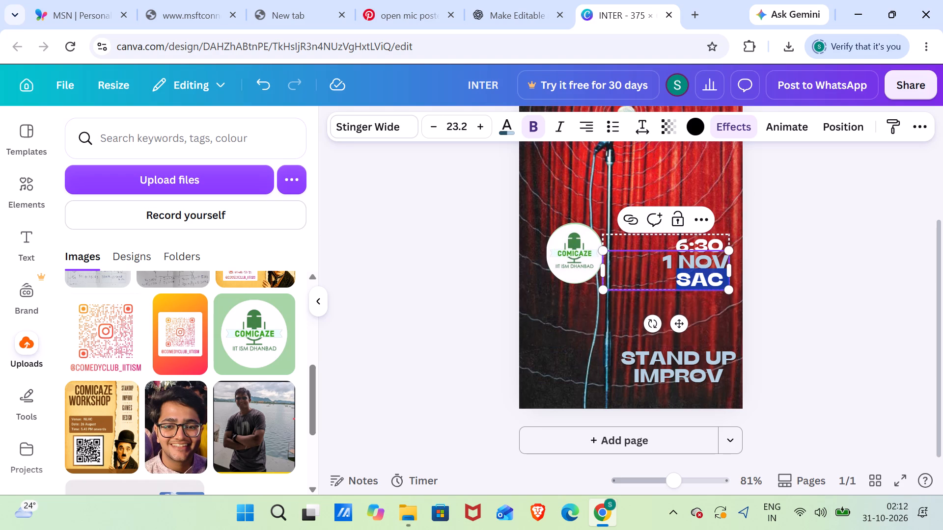
key(6)
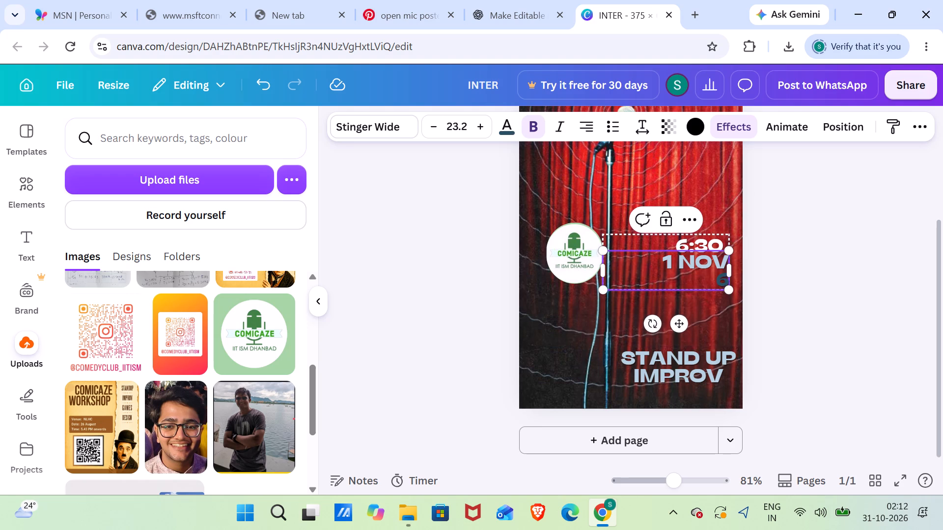
text(:30)
Recolour the 6:30 line beneath 1 NOV light blue to match the date.
scroll(360, 354, up, 5)
scroll(125, 339, up, 8)
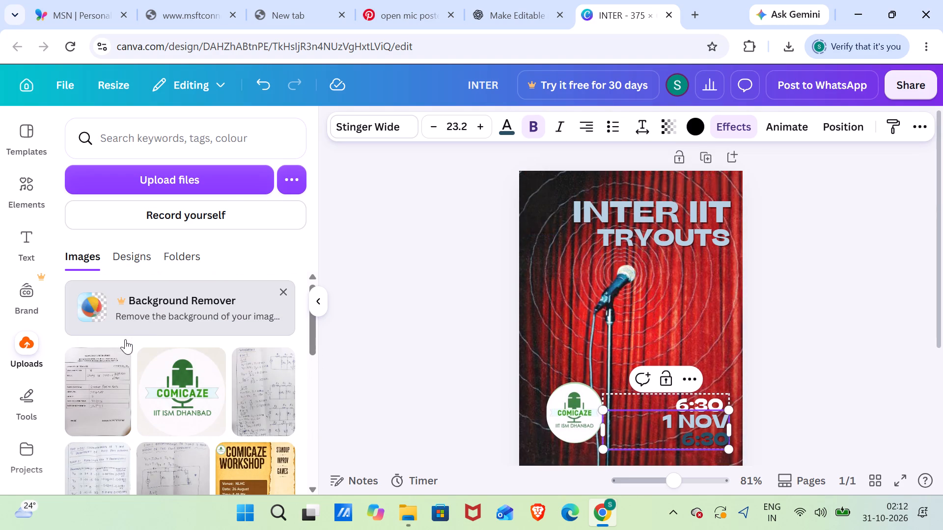
scroll(276, 265, up, 6)
scroll(273, 272, down, 2)
scroll(272, 272, up, 1)
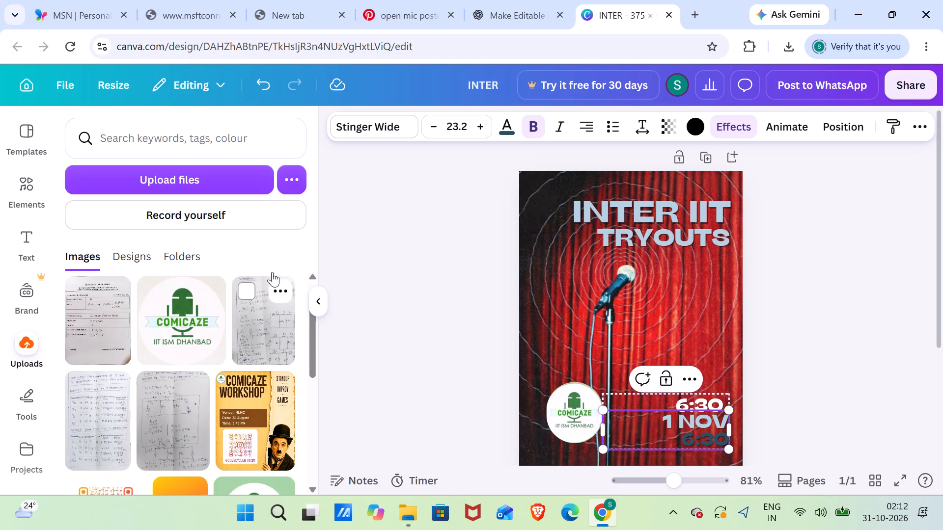
scroll(272, 272, up, 3)
click(697, 444)
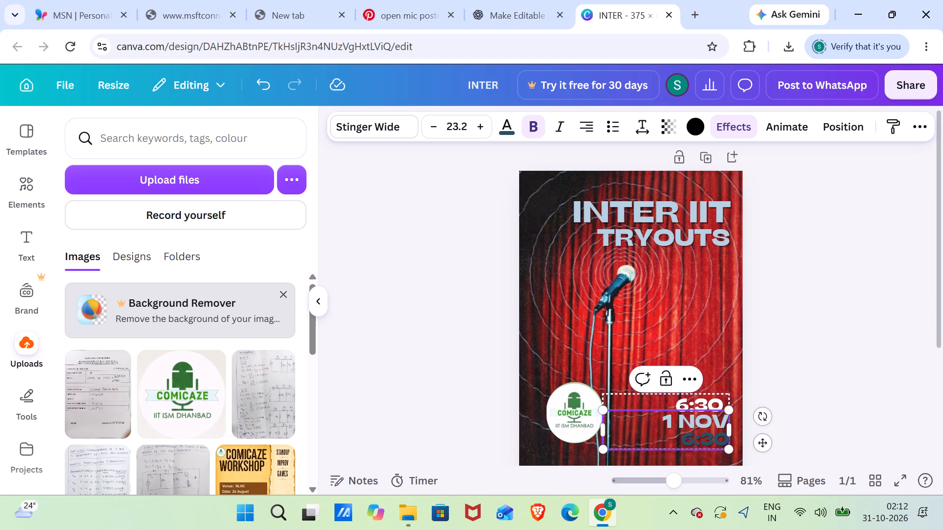
drag(686, 434, 731, 442)
click(731, 442)
click(712, 439)
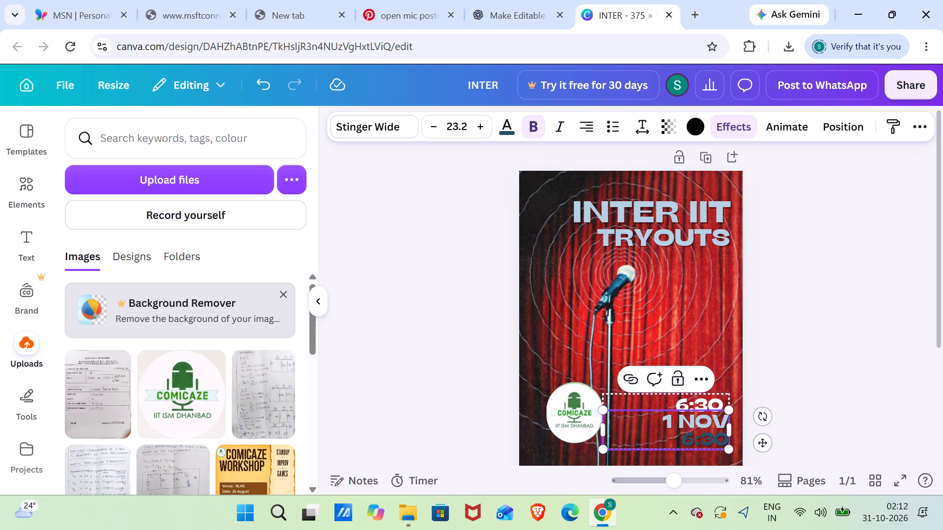
drag(684, 437, 724, 443)
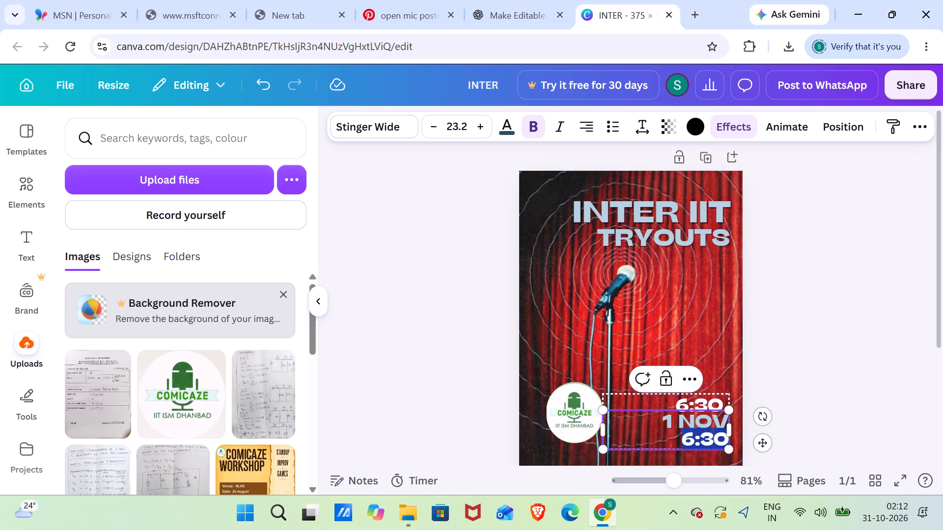
drag(724, 443, 724, 441)
click(503, 130)
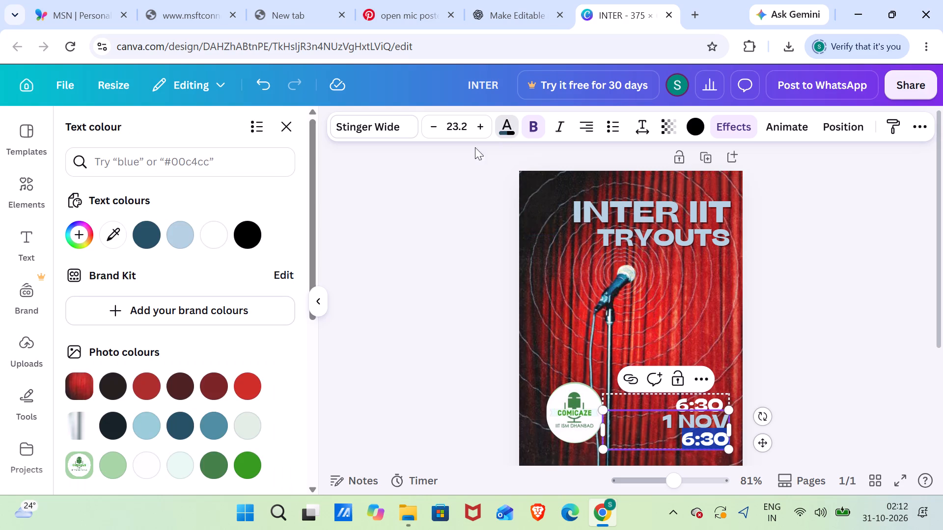
click(188, 225)
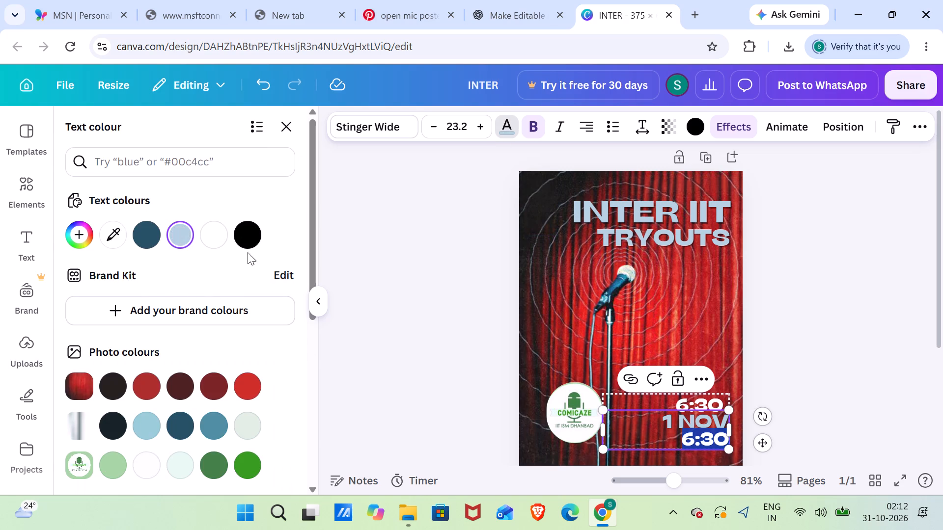
click(380, 226)
click(464, 252)
Replace the white 6:30 above 1 NOV with SAC.
scroll(737, 285, up, 1)
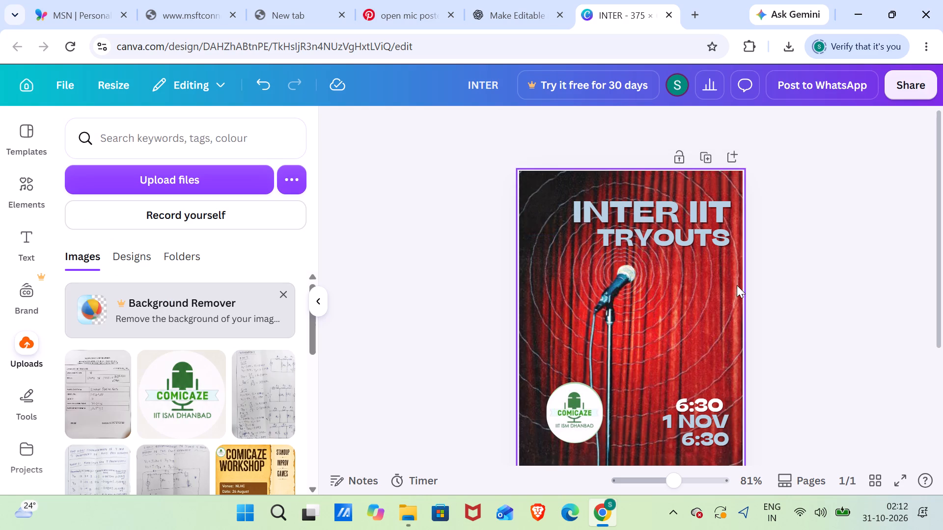
scroll(737, 285, down, 1)
click(709, 324)
click(714, 324)
click(719, 328)
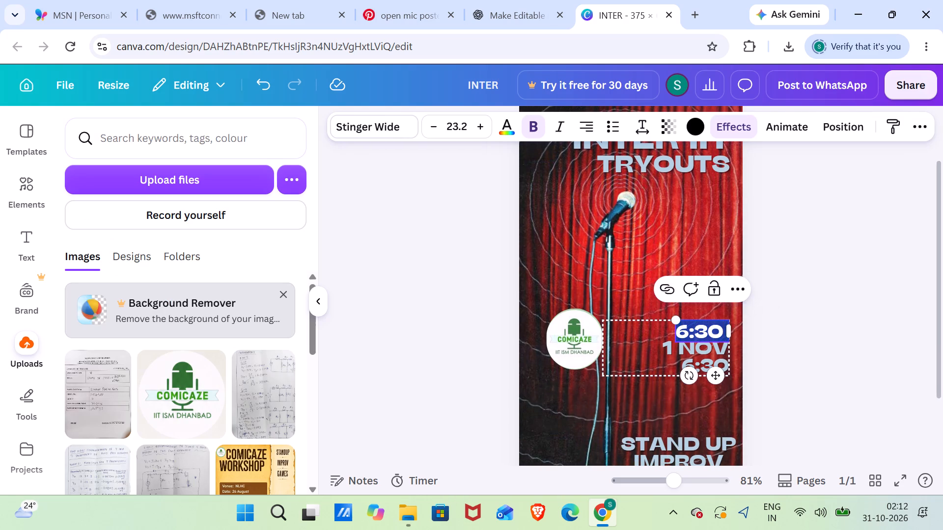
text(SAC)
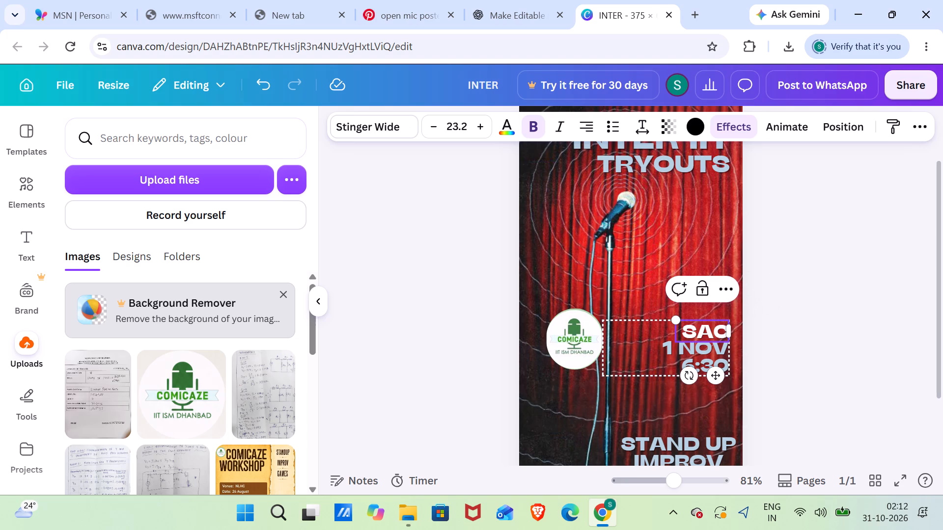
click(784, 291)
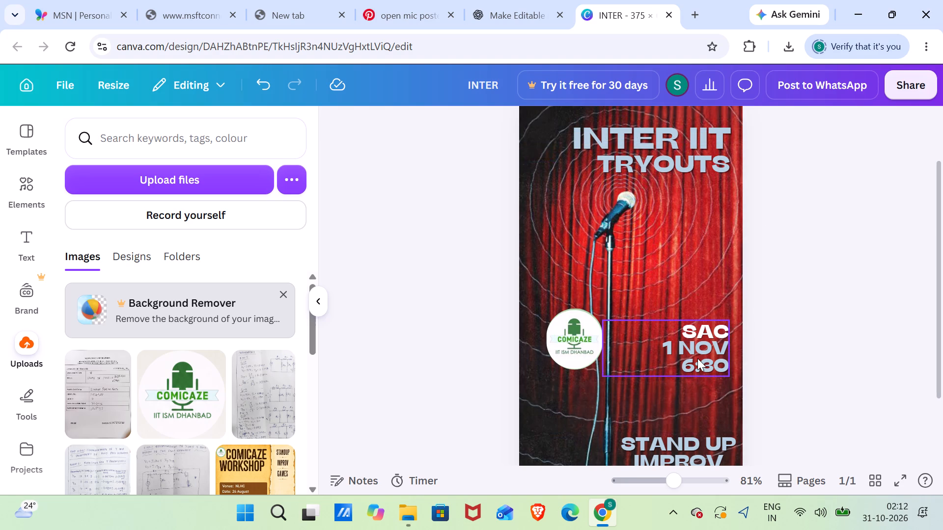
Move the grouped SAC, 1 NOV and 6:30 details down, closer to the STAND UP IMPROV heading.
drag(697, 358, 700, 388)
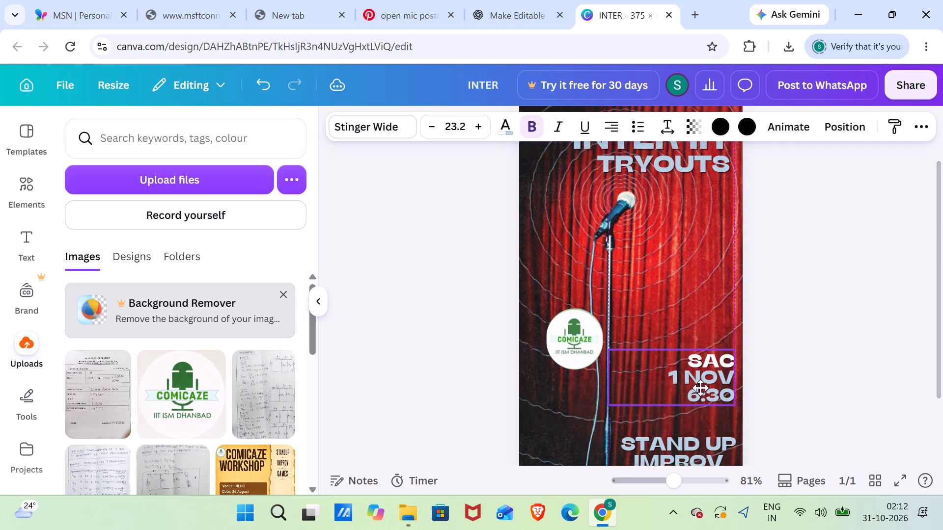
drag(700, 388, 699, 390)
click(787, 324)
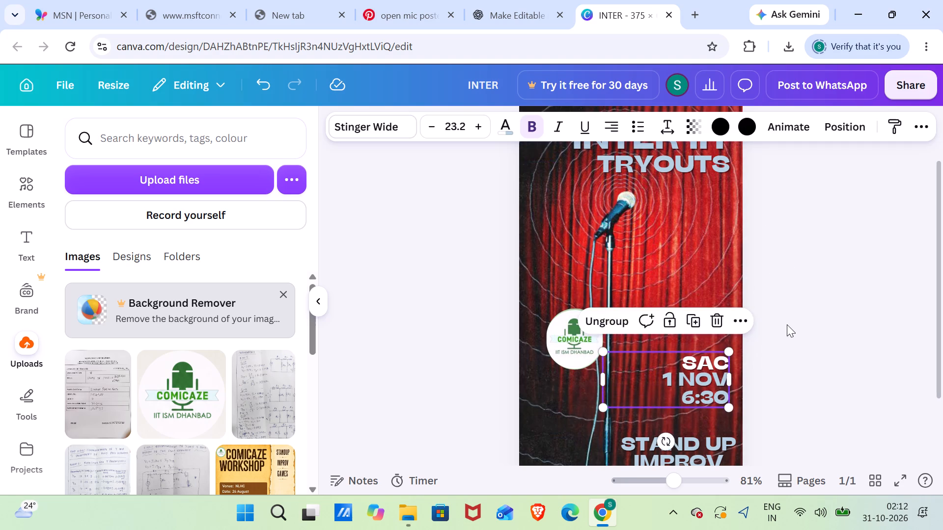
Move the COMICAZE logo to the right of the microphone stand, above the SAC, 1 NOV and 6:30 details.
scroll(787, 324, down, 1)
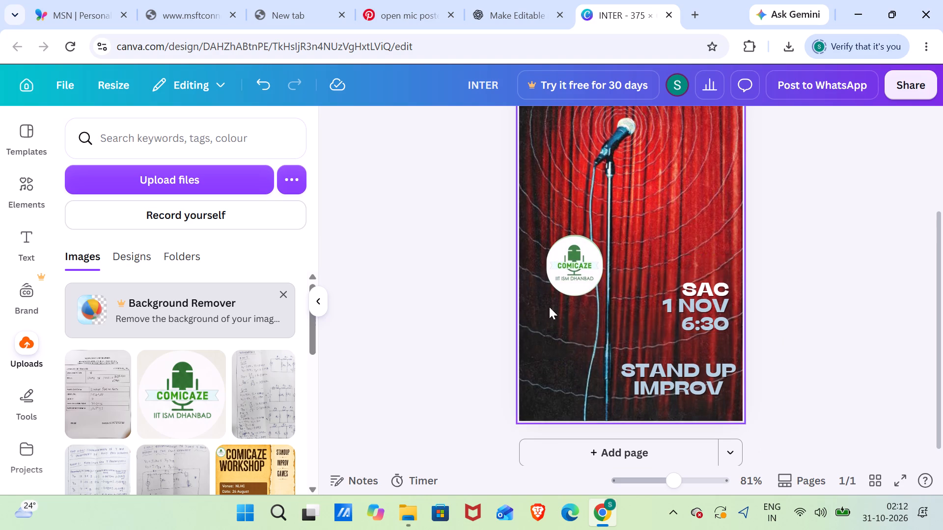
drag(579, 273, 679, 207)
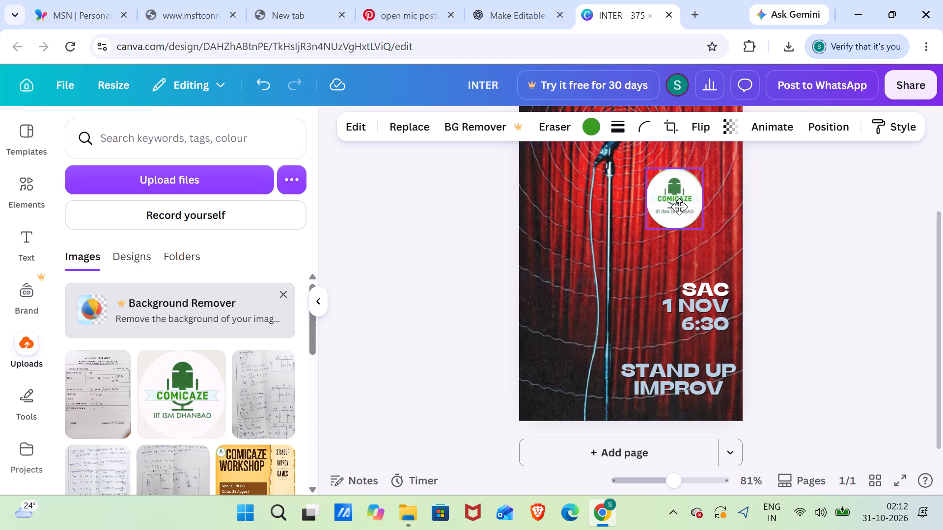
drag(679, 207, 679, 206)
Shift the INTER IIT TRYOUTS title group slightly down and right, just above the microphone head.
scroll(679, 204, up, 4)
drag(679, 204, 679, 207)
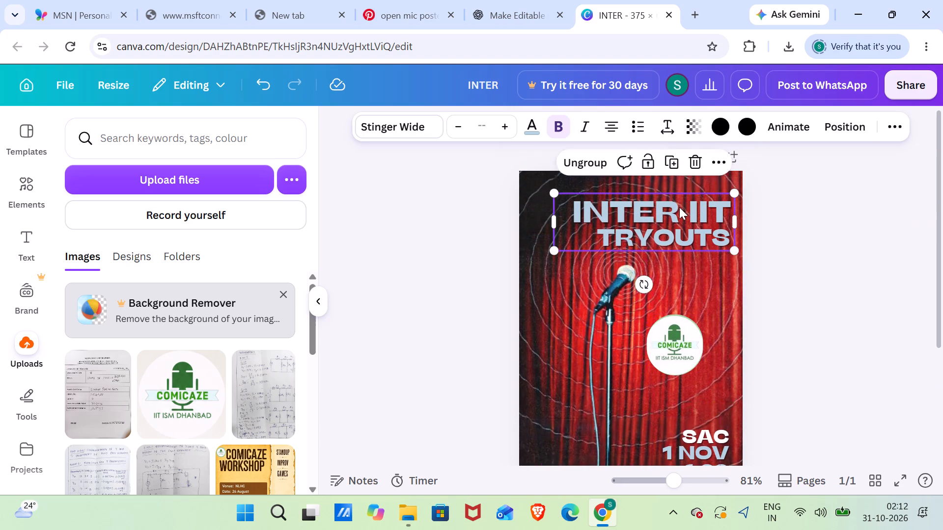
drag(679, 207, 680, 216)
click(797, 248)
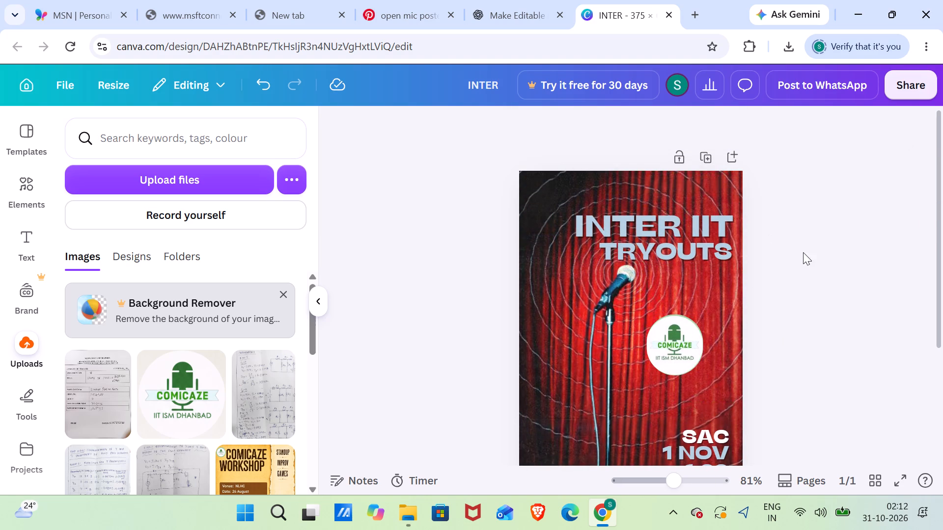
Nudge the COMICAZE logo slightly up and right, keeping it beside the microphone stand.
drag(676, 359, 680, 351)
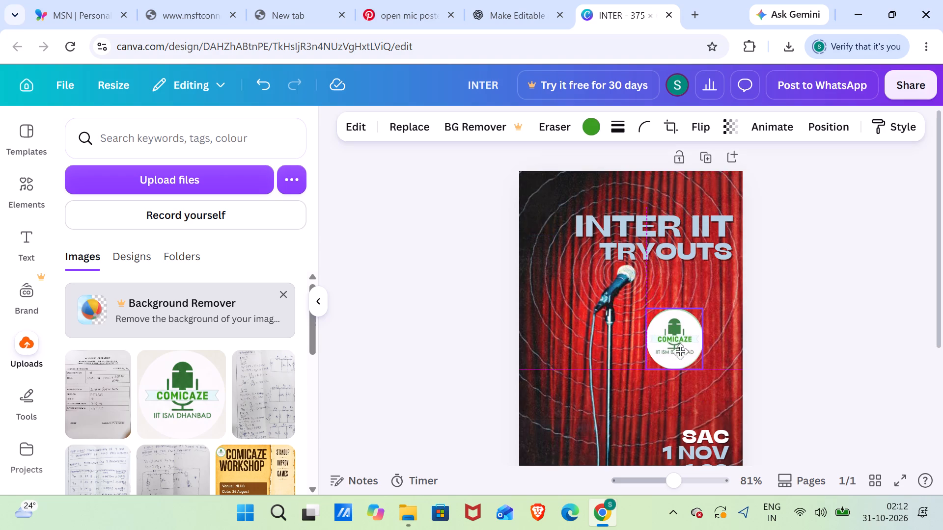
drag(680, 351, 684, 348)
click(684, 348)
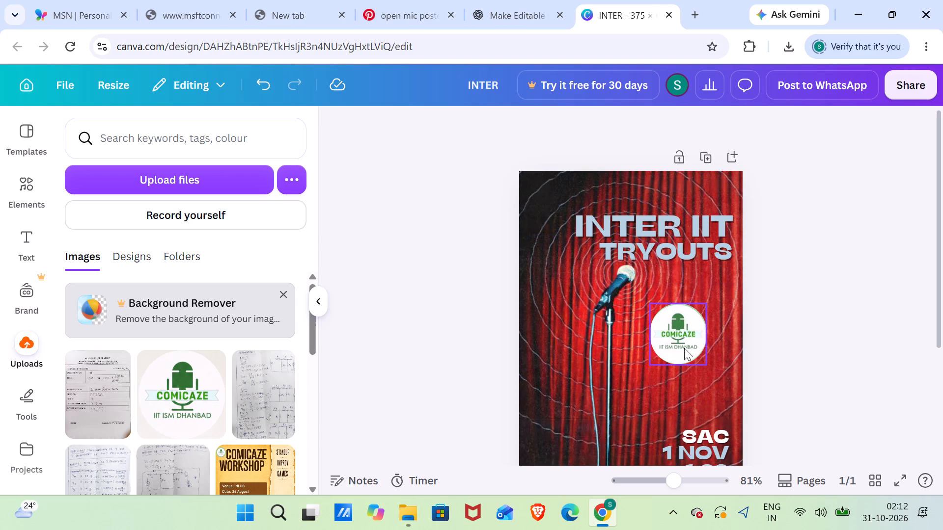
Delete the COMICAZE logo beside the microphone stand from the poster.
click(684, 348)
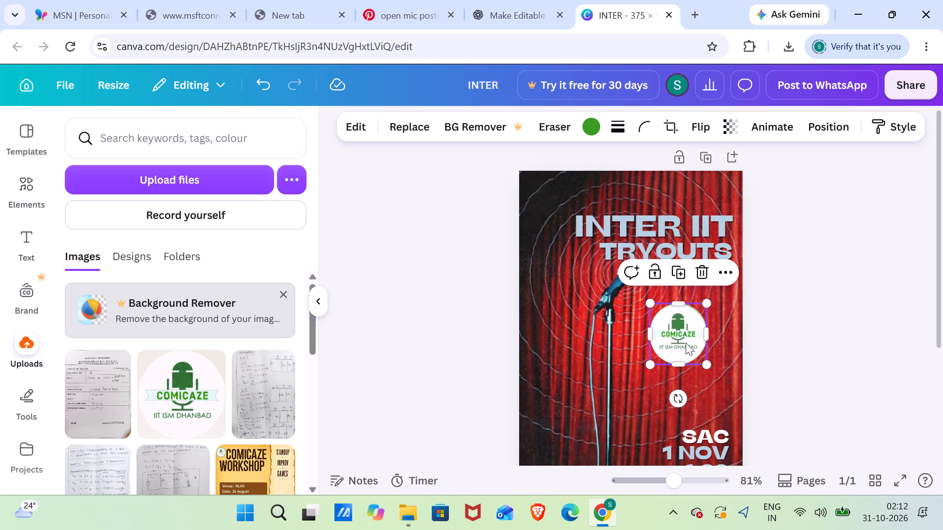
drag(686, 343, 672, 372)
key(Delete)
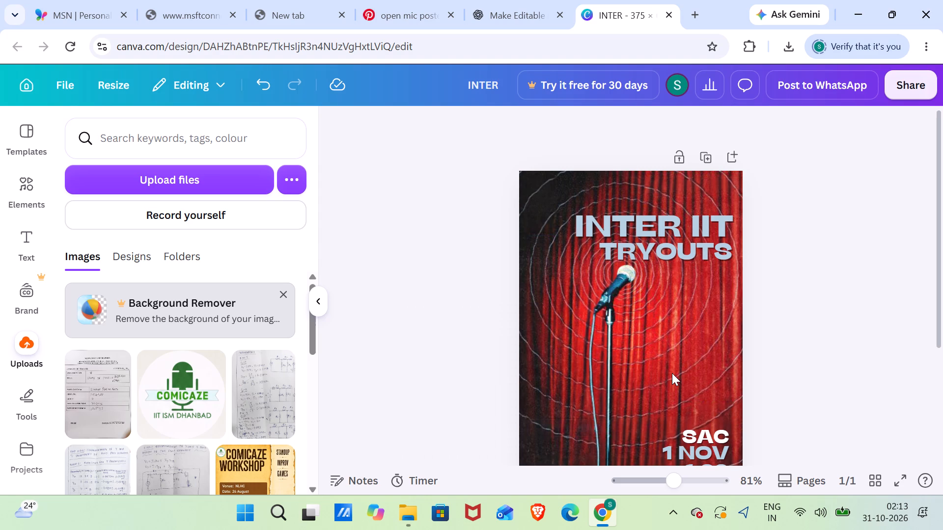
Raise the SAC, 1 NOV and 6:30 group slightly and enlarge its text to size 24.5.
scroll(667, 366, down, 1)
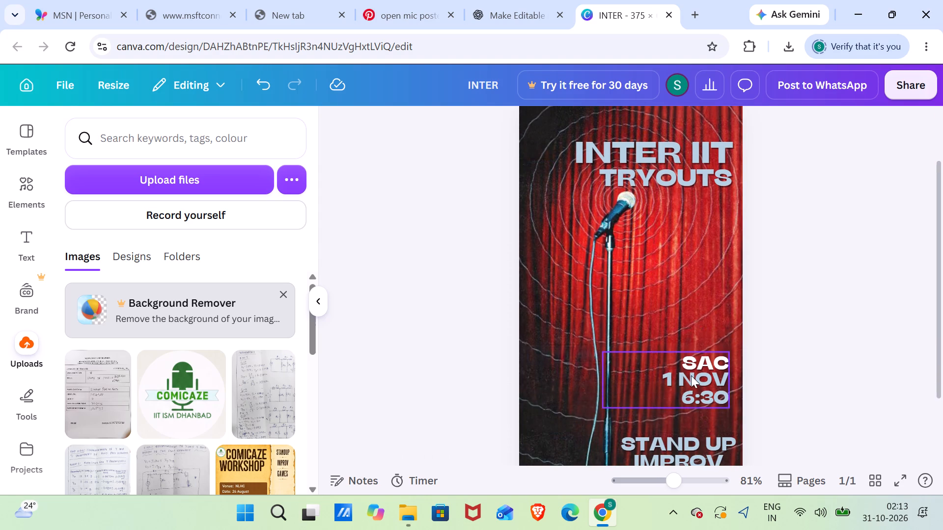
drag(691, 375, 691, 366)
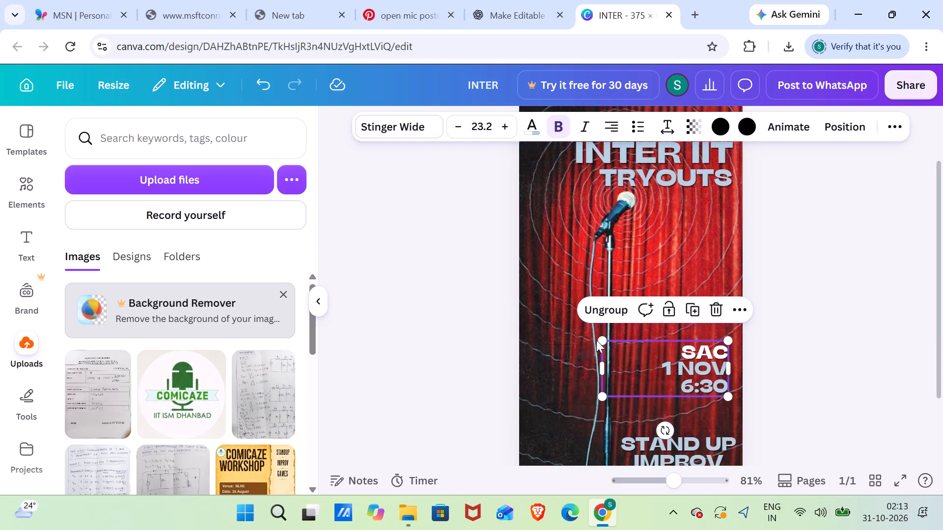
drag(600, 340, 595, 331)
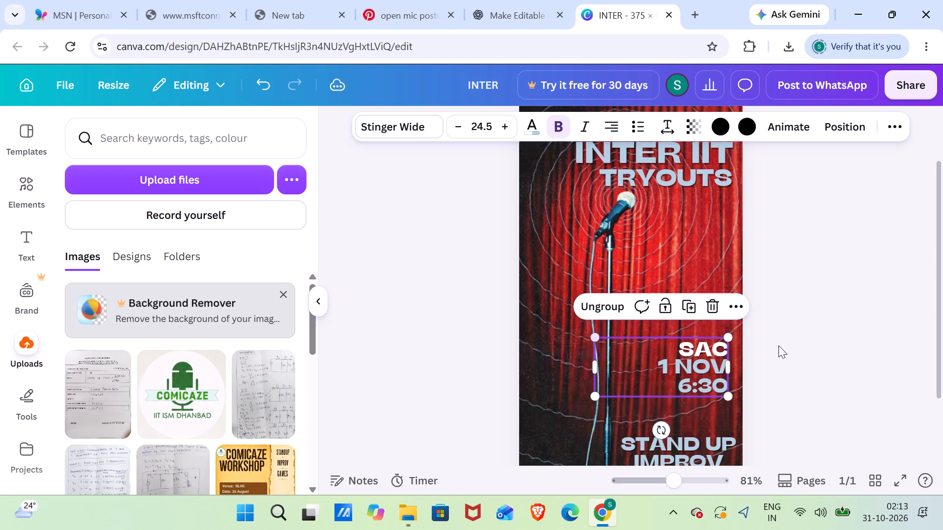
click(933, 350)
Move the STAND UP IMPROV heading and the SAC details group higher, keeping a gap between them and aligning their right edges.
scroll(864, 341, down, 2)
drag(728, 357, 728, 344)
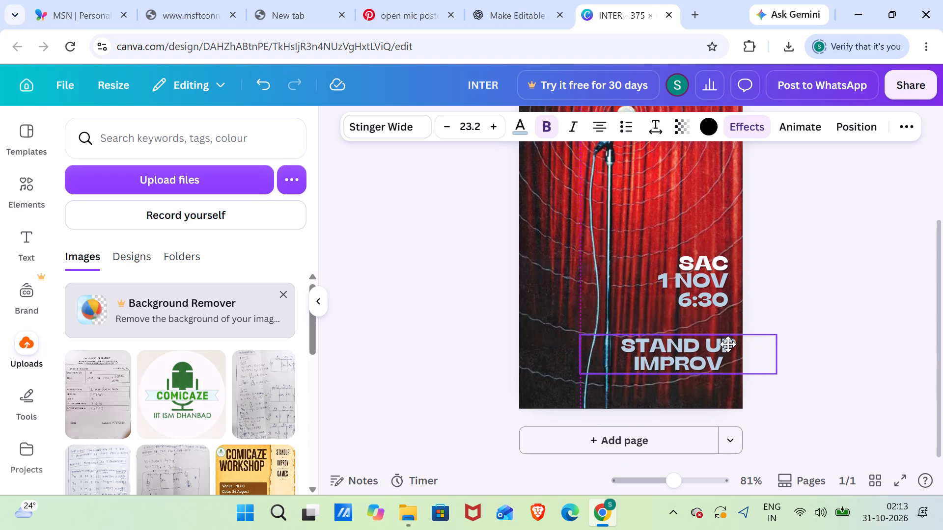
drag(728, 344, 728, 344)
click(804, 278)
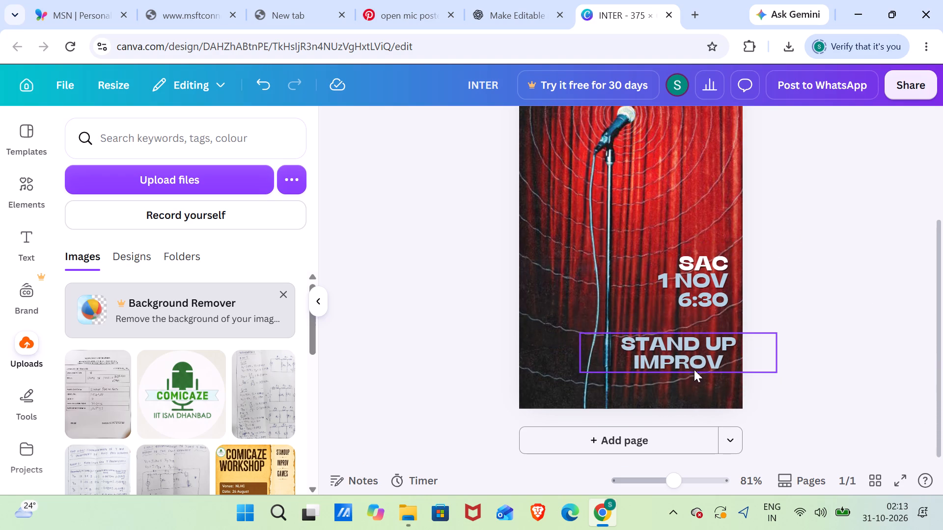
drag(695, 364, 698, 348)
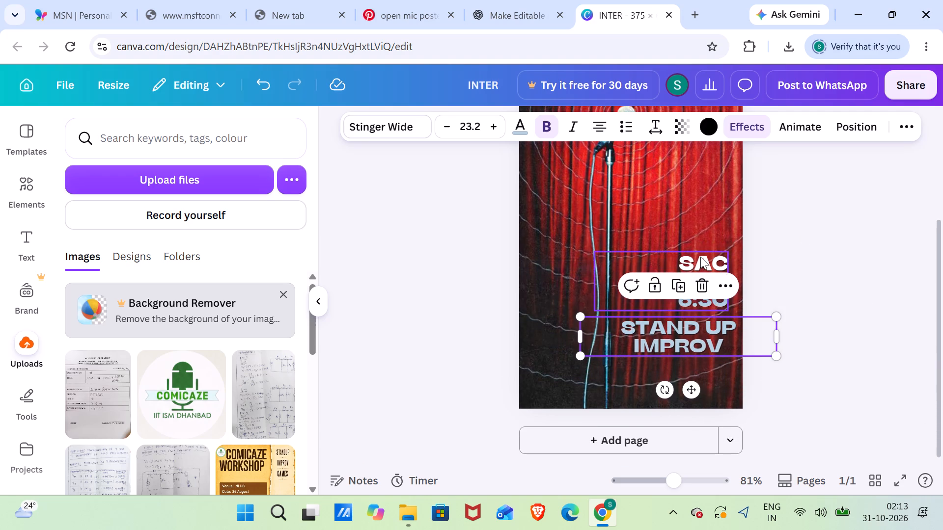
drag(700, 256, 704, 230)
click(831, 301)
drag(726, 327, 728, 324)
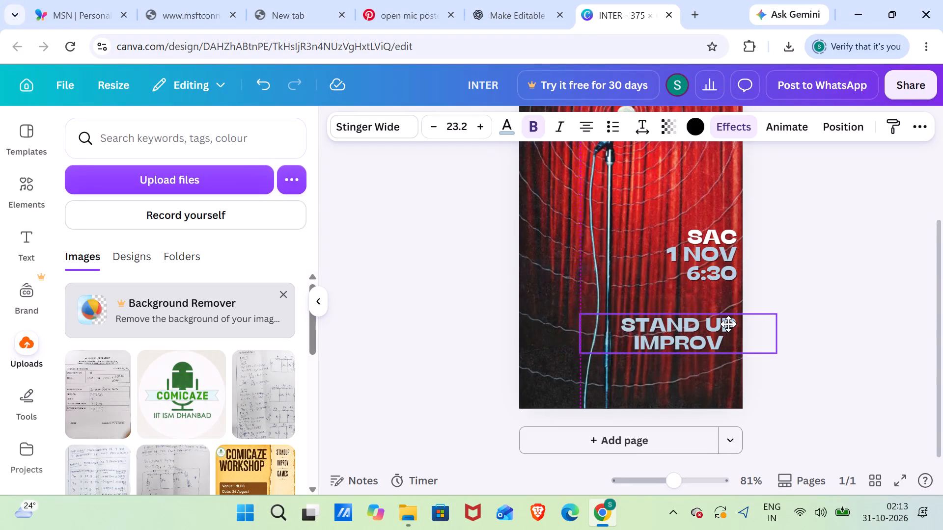
drag(728, 324, 730, 321)
click(842, 272)
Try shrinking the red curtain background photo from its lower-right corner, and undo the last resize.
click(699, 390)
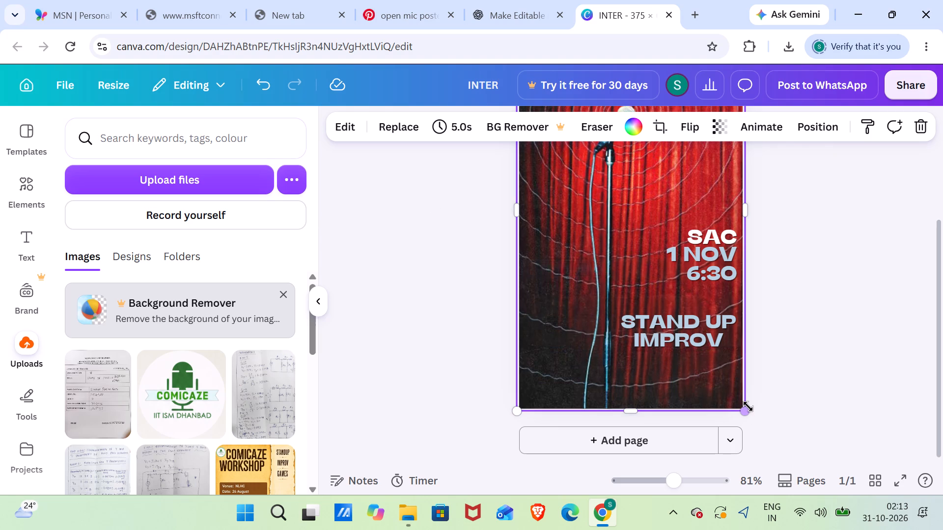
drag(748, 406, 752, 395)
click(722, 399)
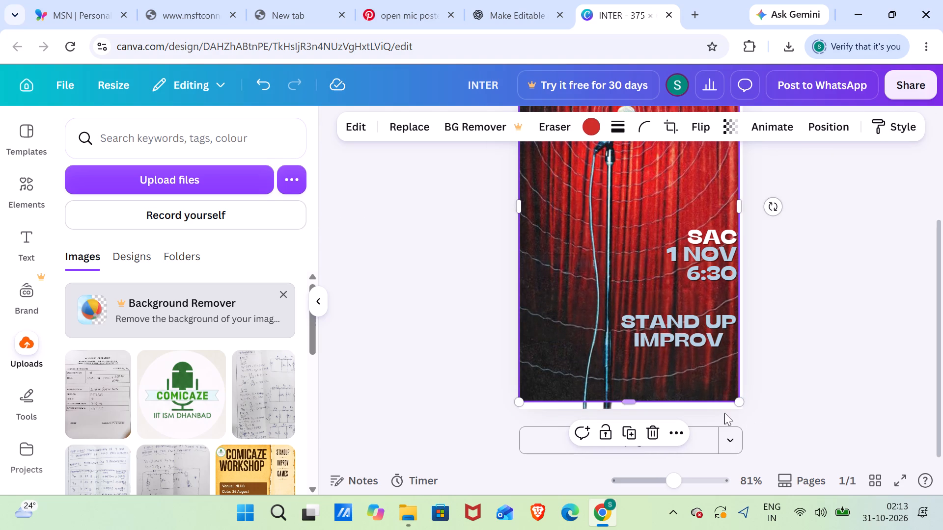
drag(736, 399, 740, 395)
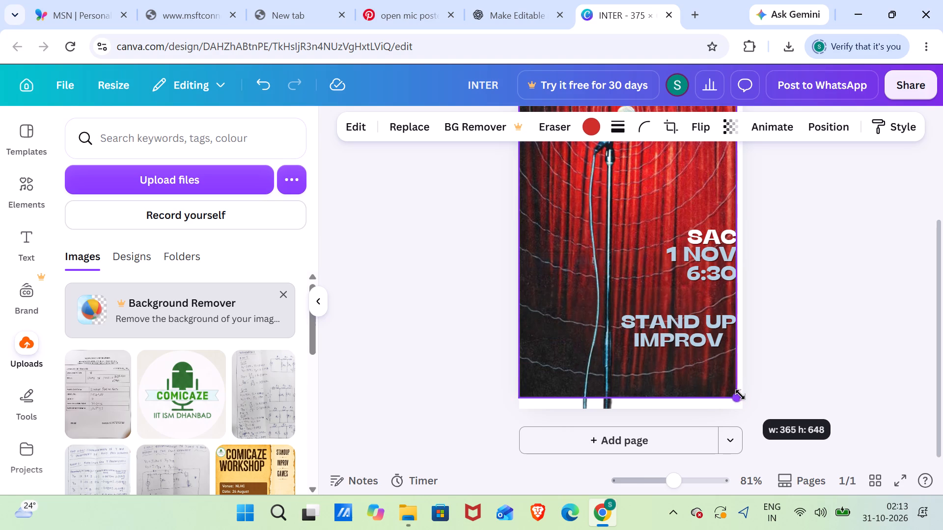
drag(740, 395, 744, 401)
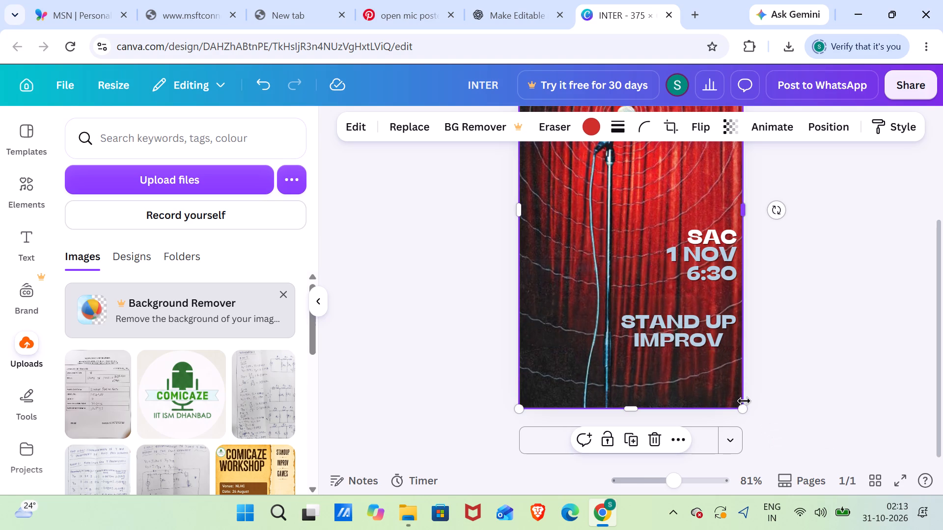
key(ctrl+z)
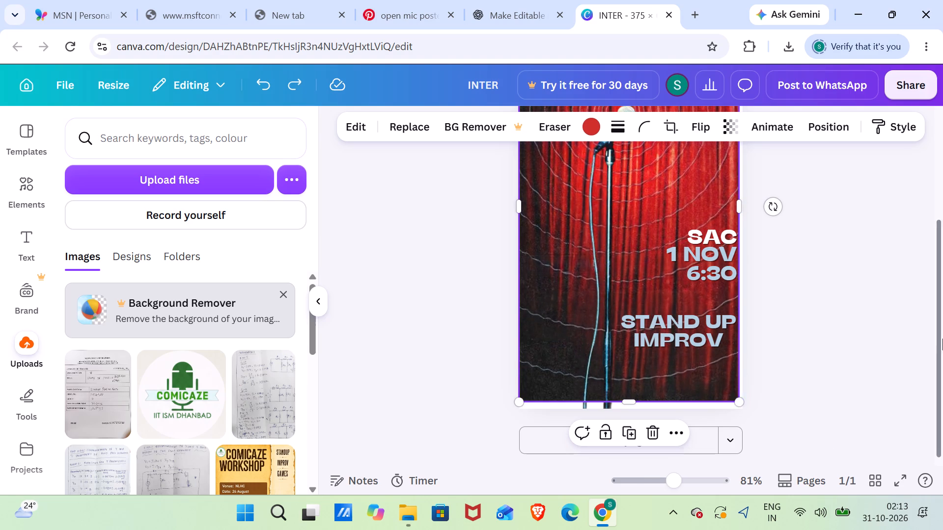
Resize the red curtain background photo from its lower-right corner so that it covers the whole poster page.
scroll(942, 338, up, 3)
scroll(937, 340, down, 4)
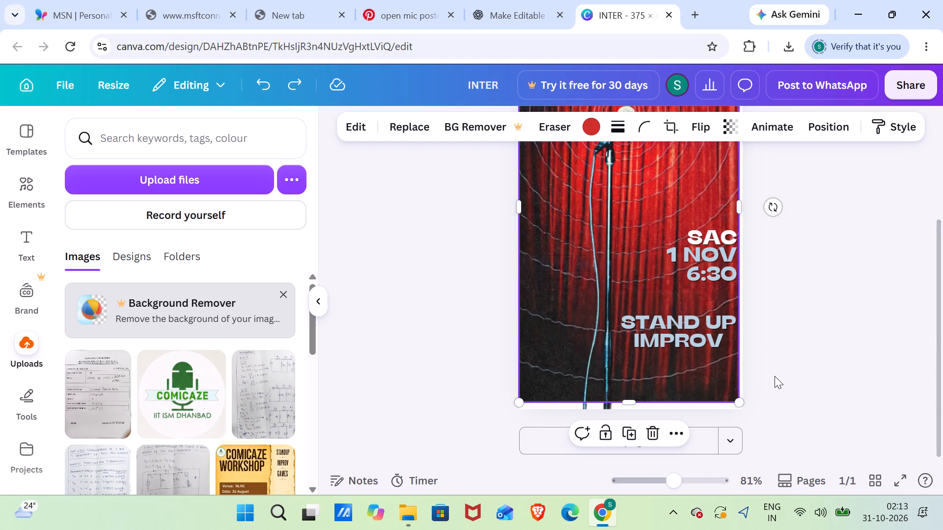
scroll(775, 376, down, 1)
drag(738, 398, 748, 408)
drag(749, 411, 745, 408)
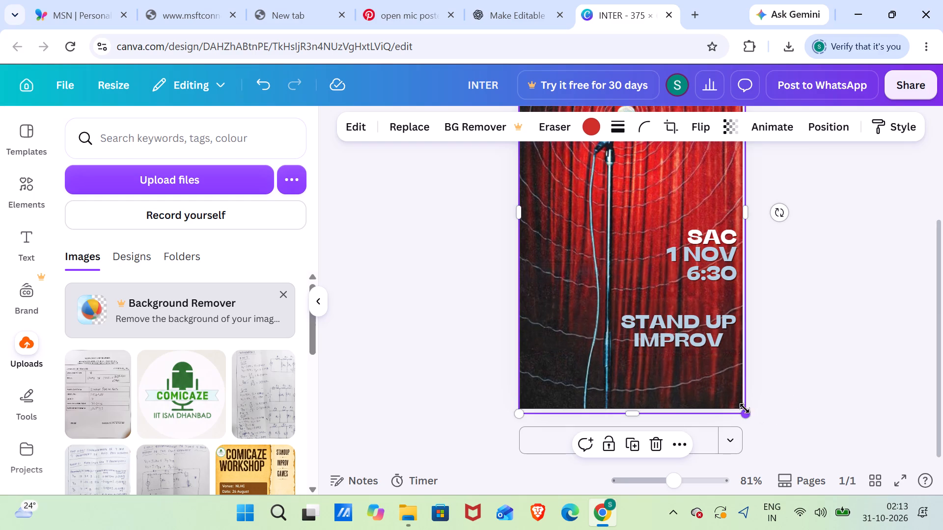
drag(745, 408, 744, 408)
click(800, 368)
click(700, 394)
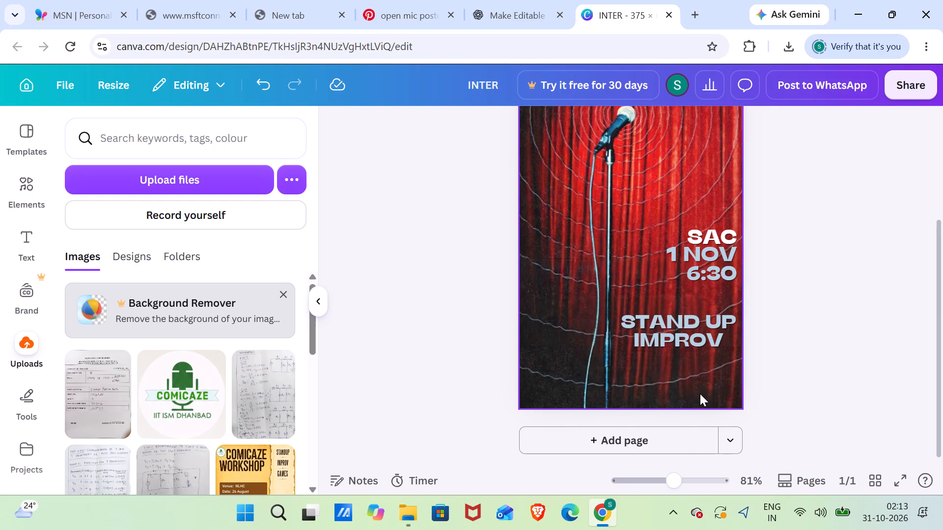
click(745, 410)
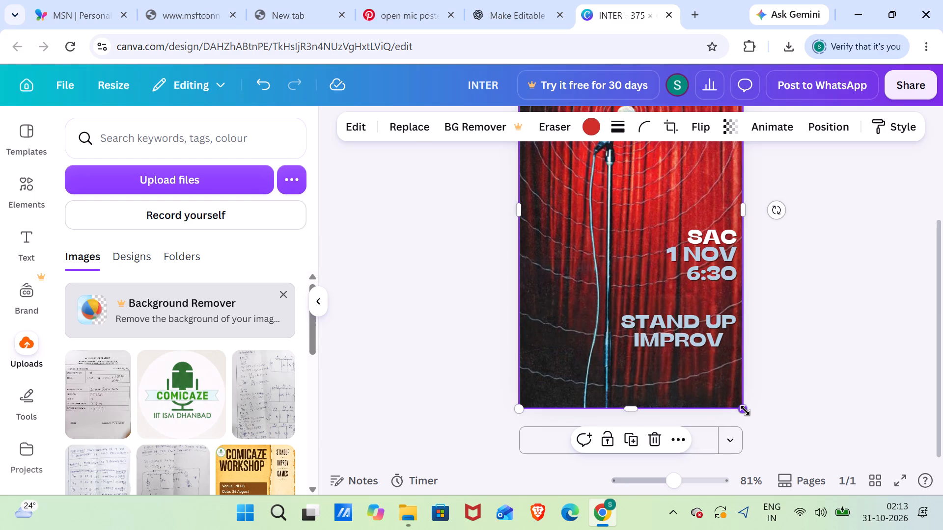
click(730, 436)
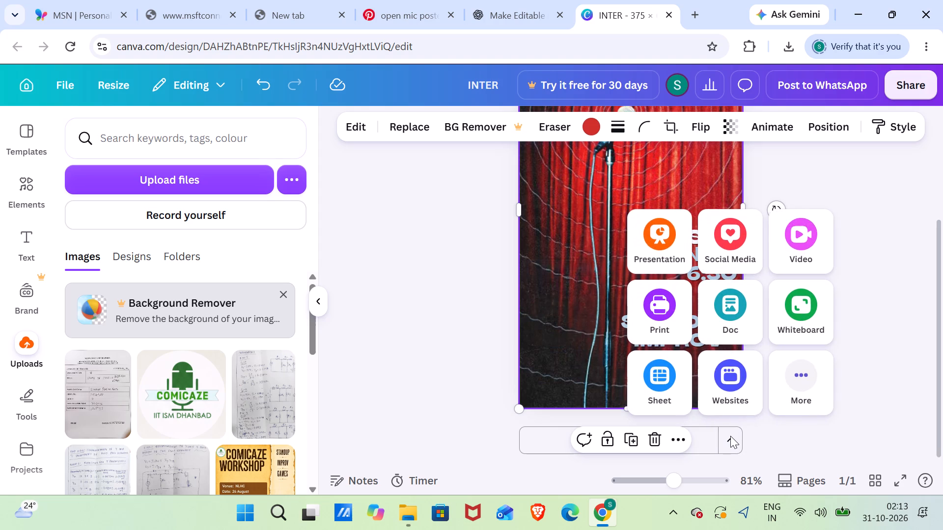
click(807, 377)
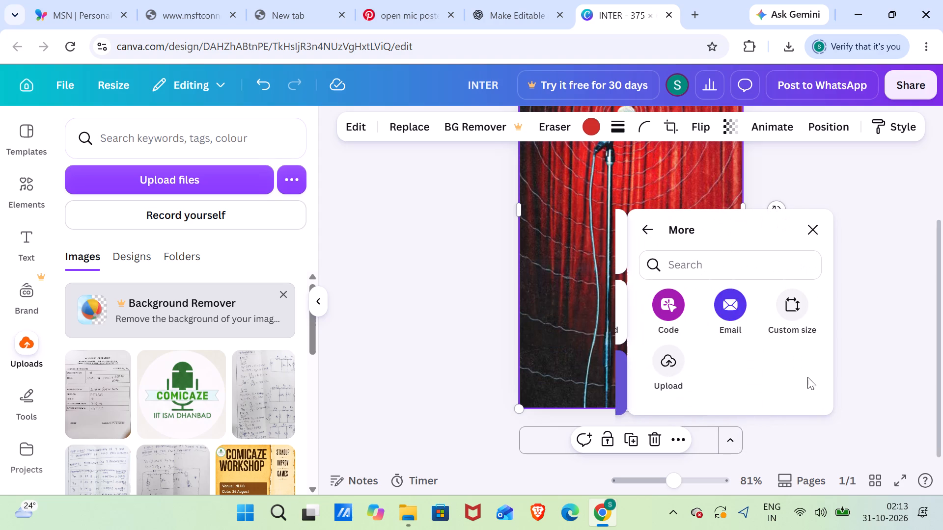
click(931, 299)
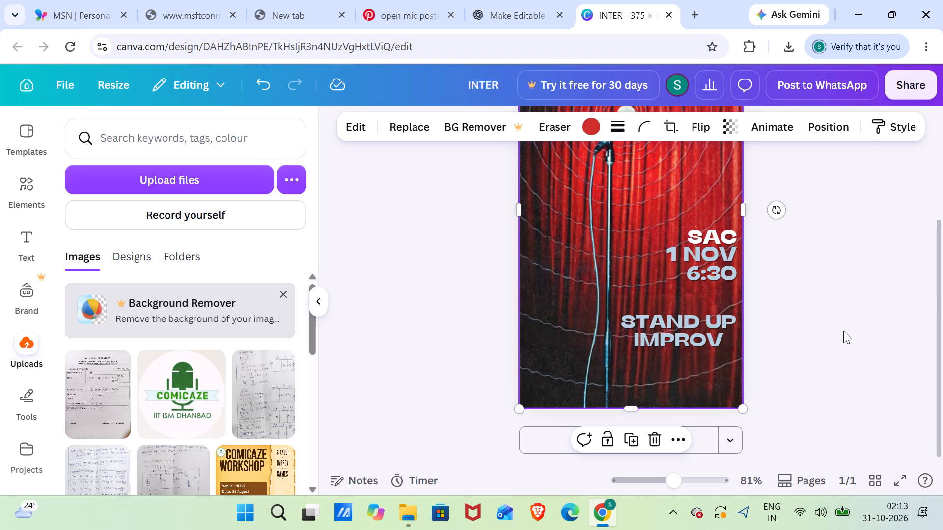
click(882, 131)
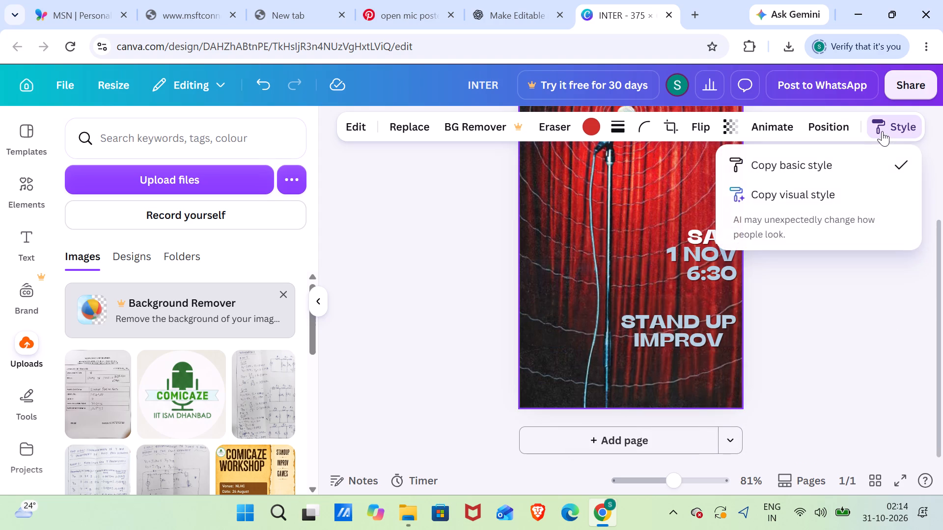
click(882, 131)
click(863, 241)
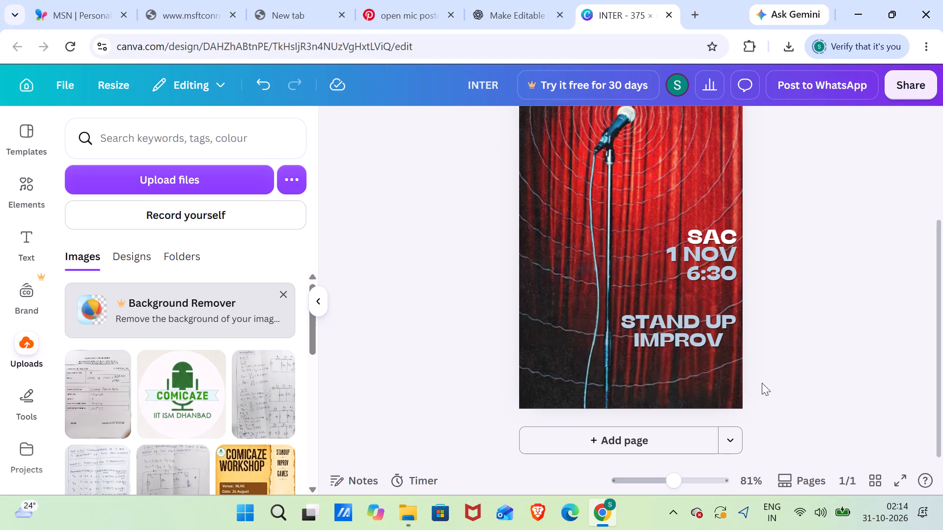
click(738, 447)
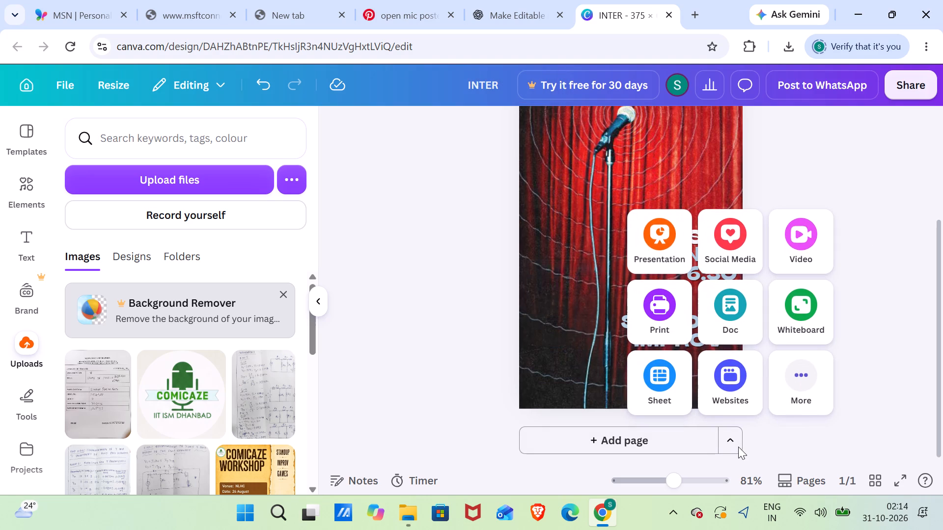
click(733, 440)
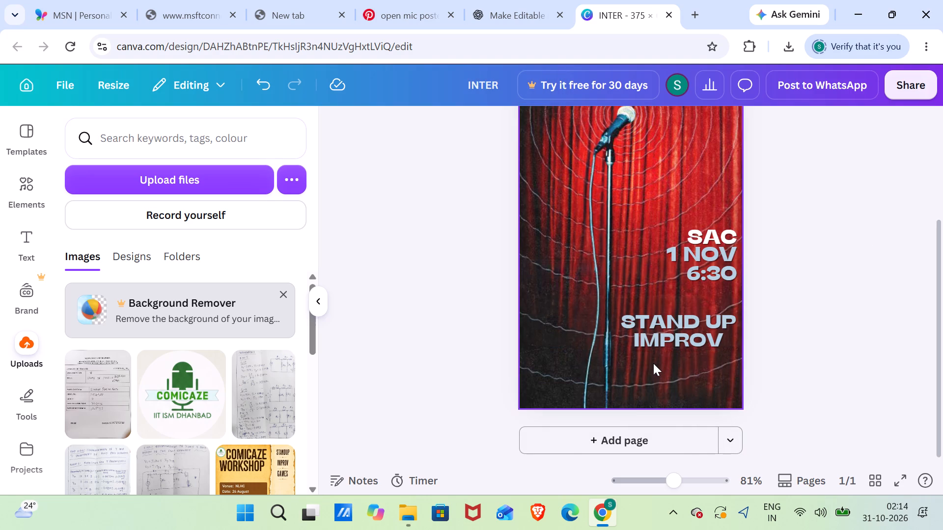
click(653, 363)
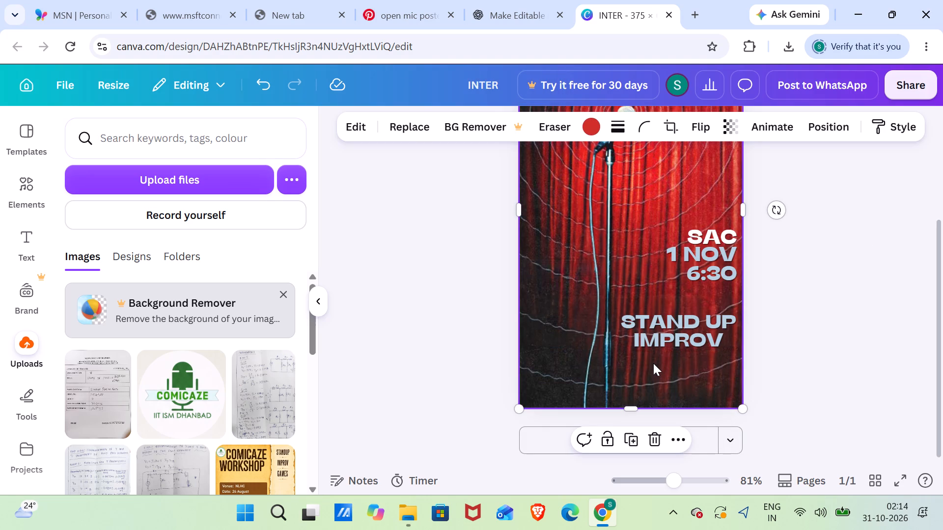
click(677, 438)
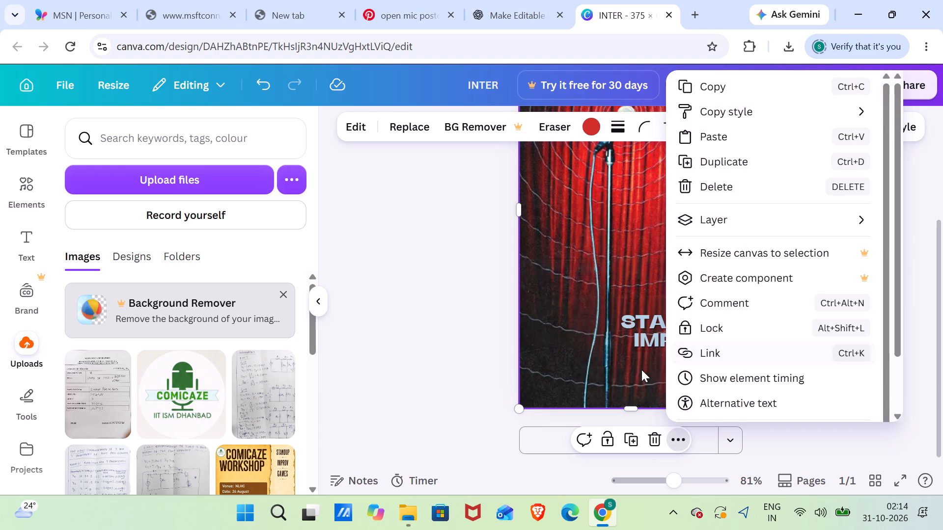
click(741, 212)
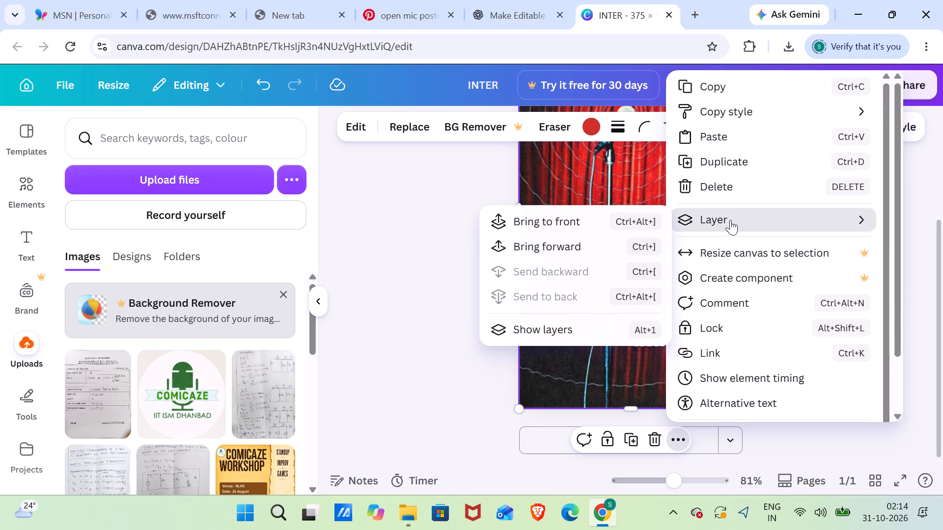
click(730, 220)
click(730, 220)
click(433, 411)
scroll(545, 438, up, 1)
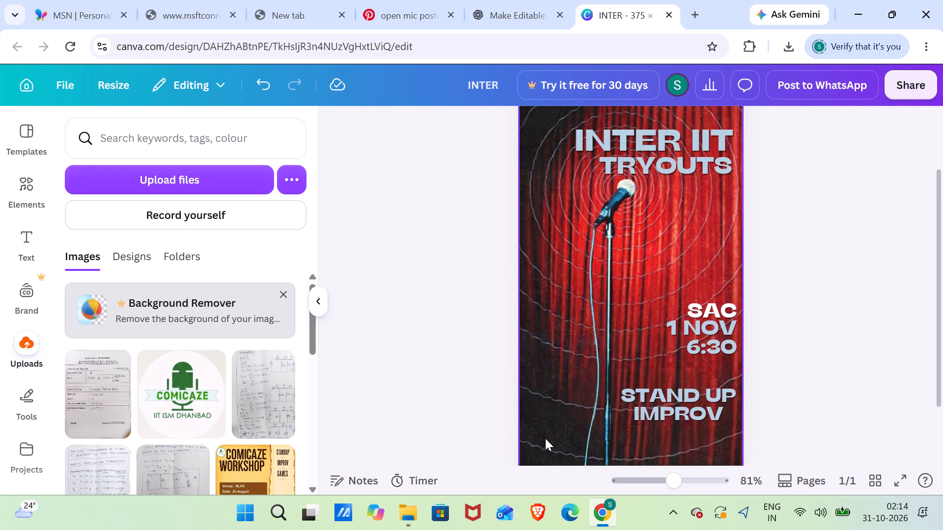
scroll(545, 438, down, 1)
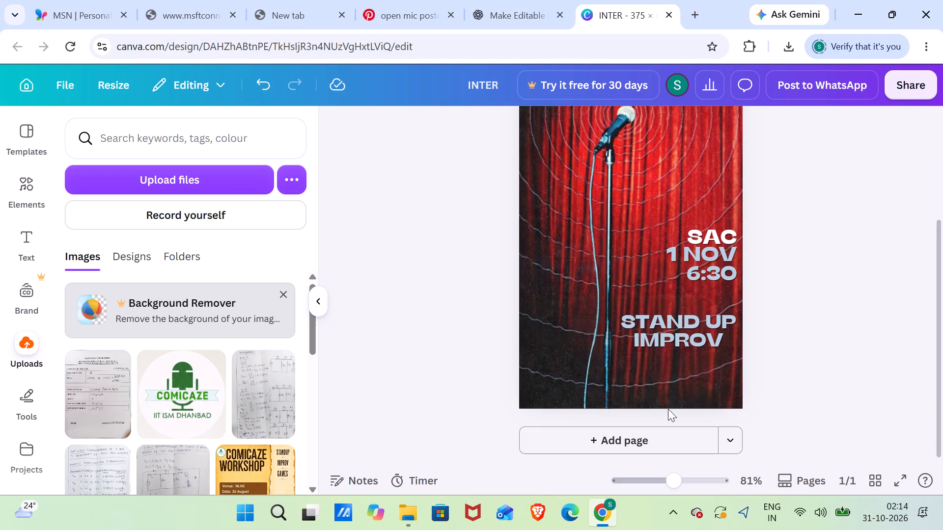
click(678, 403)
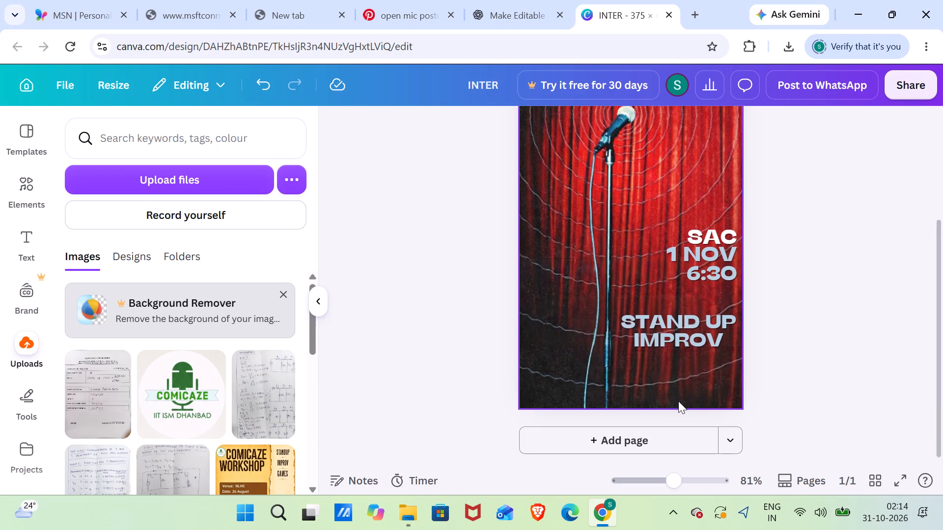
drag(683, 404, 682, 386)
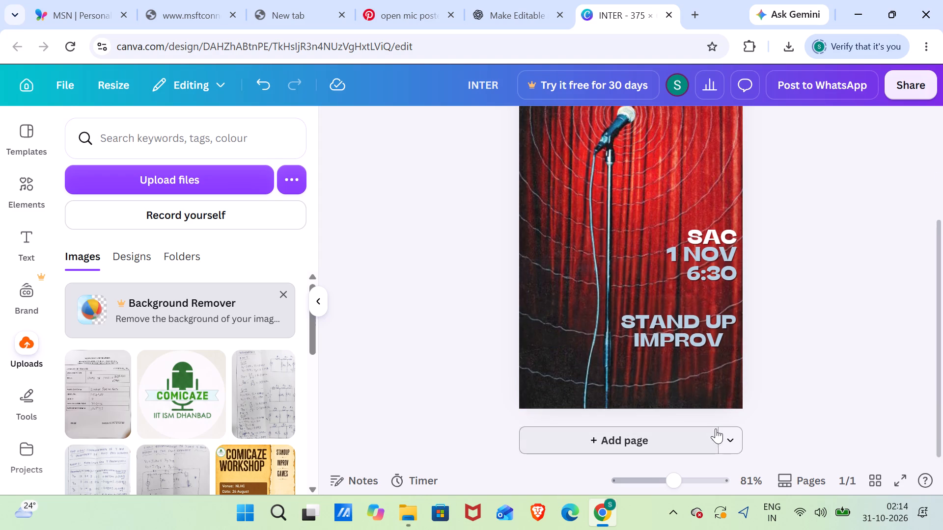
Shorten the red curtain background photo from its bottom edge, leaving a narrow white strip along the bottom of the poster.
click(715, 372)
drag(628, 410, 630, 383)
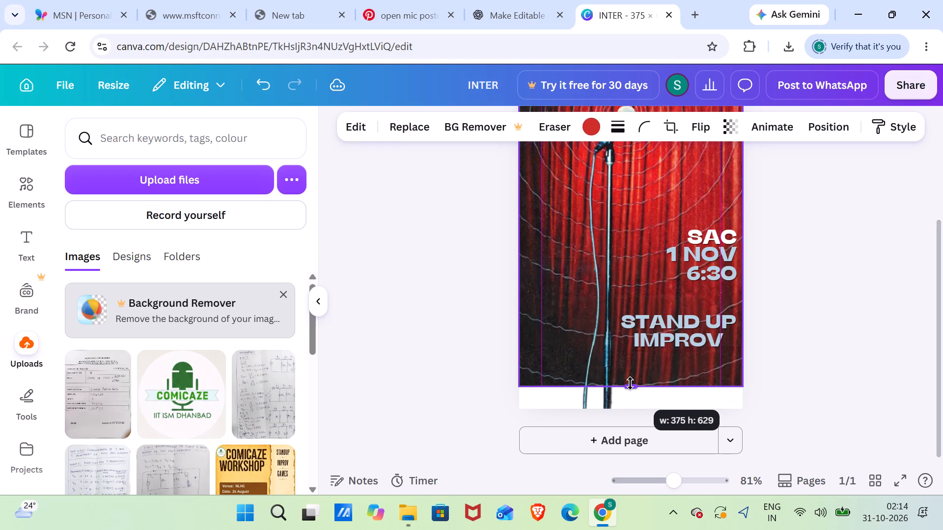
drag(630, 383, 631, 377)
click(489, 364)
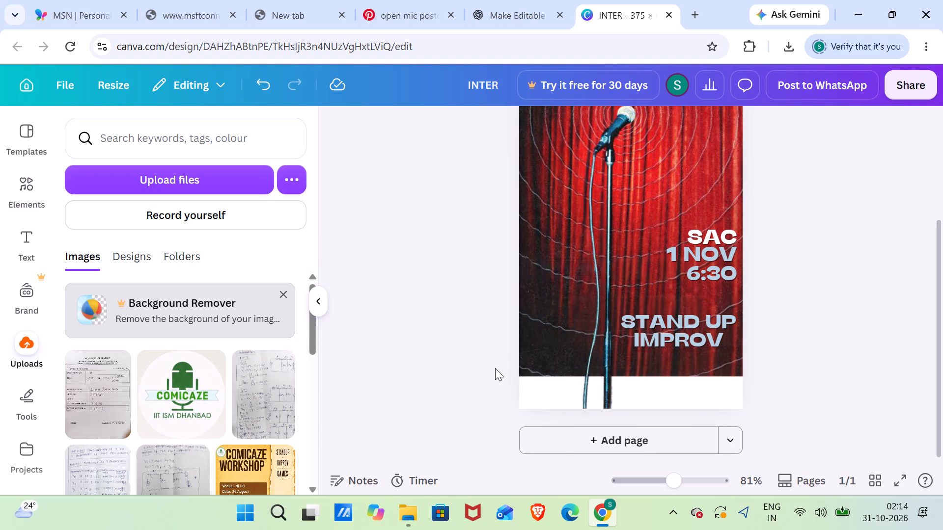
scroll(509, 388, up, 2)
scroll(504, 391, down, 2)
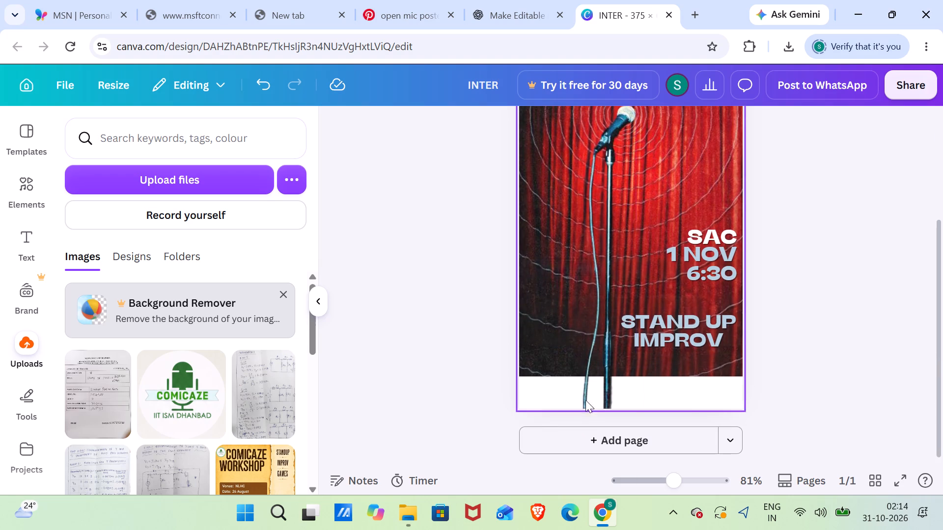
Crop the microphone stand image from its bottom edge so that it ends level with the curtain photo.
click(606, 388)
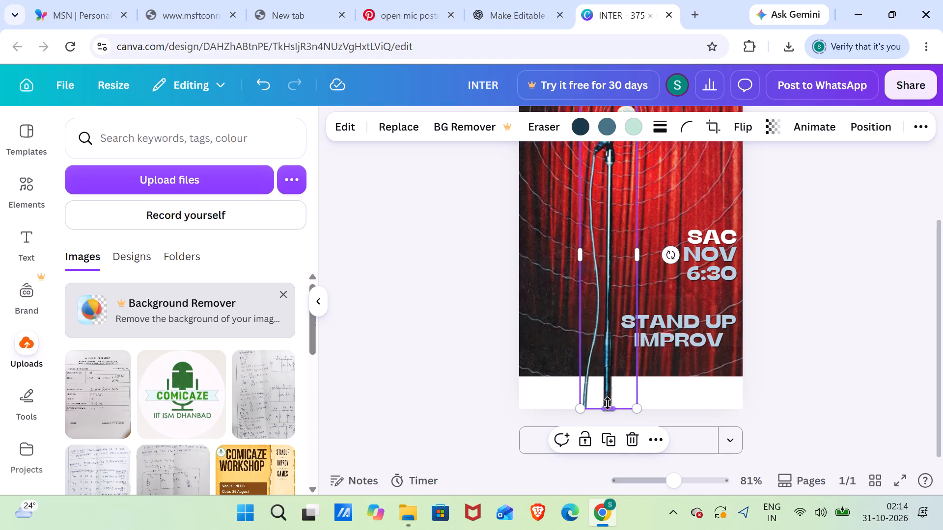
drag(608, 406, 603, 381)
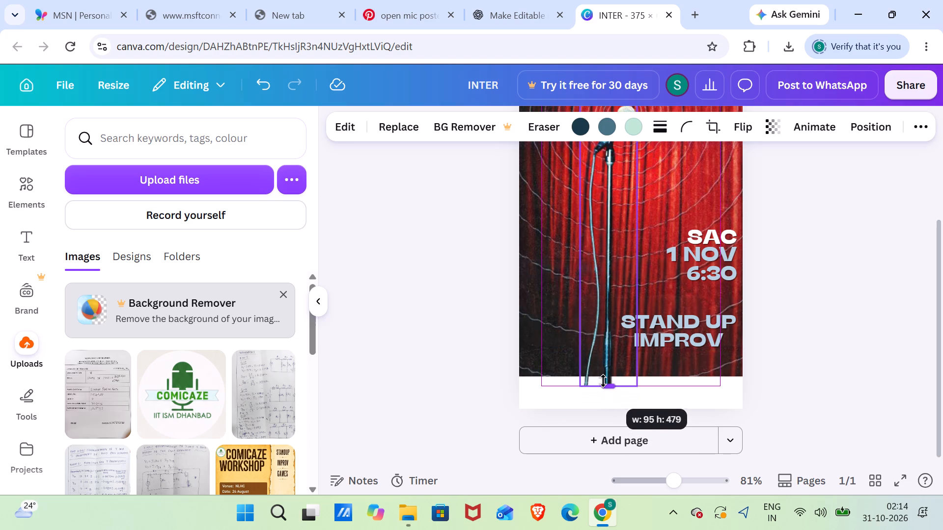
drag(603, 381, 605, 374)
click(782, 382)
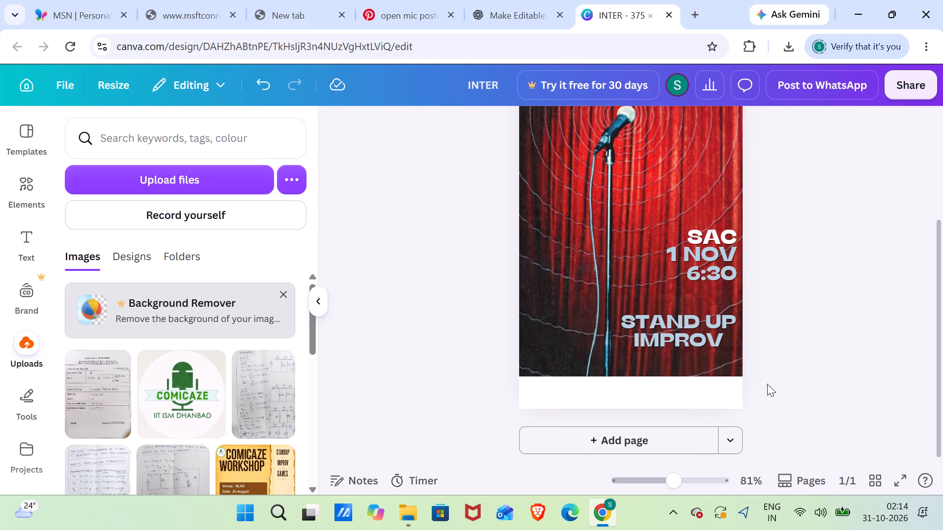
Shorten the red curtain background photo slightly more from its bottom edge, to a height of about 597.
click(677, 373)
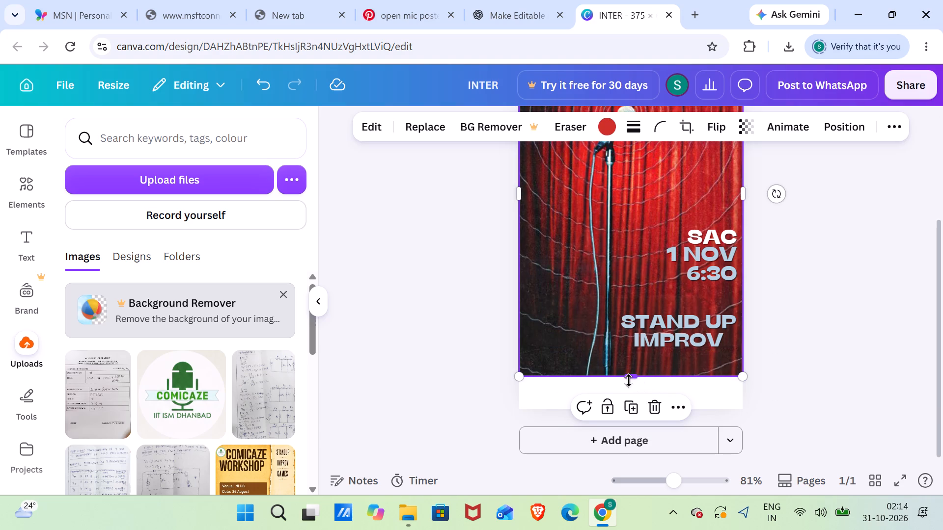
drag(629, 380, 632, 371)
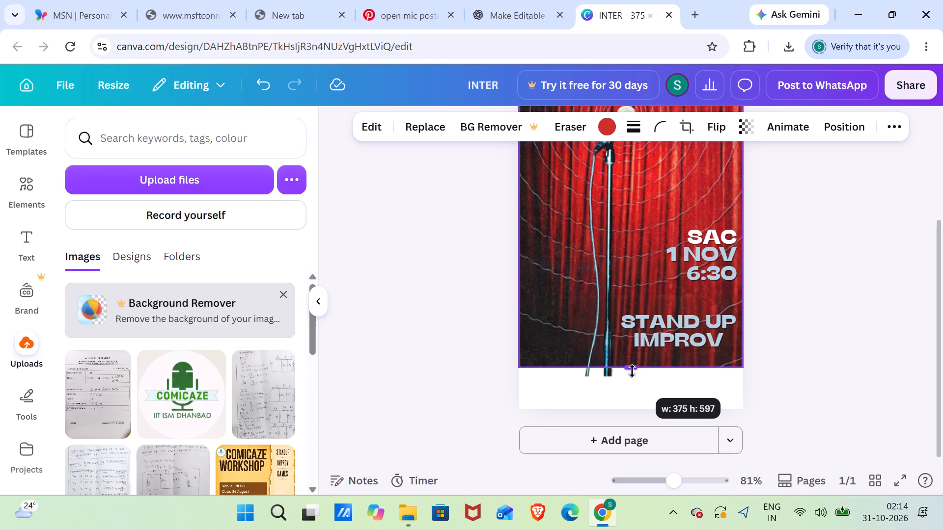
drag(632, 371, 633, 370)
Move the SAC, 1 NOV and 6:30 group higher, and bring the STAND UP IMPROV heading up closer beneath it.
scroll(633, 370, up, 2)
drag(720, 420, 717, 386)
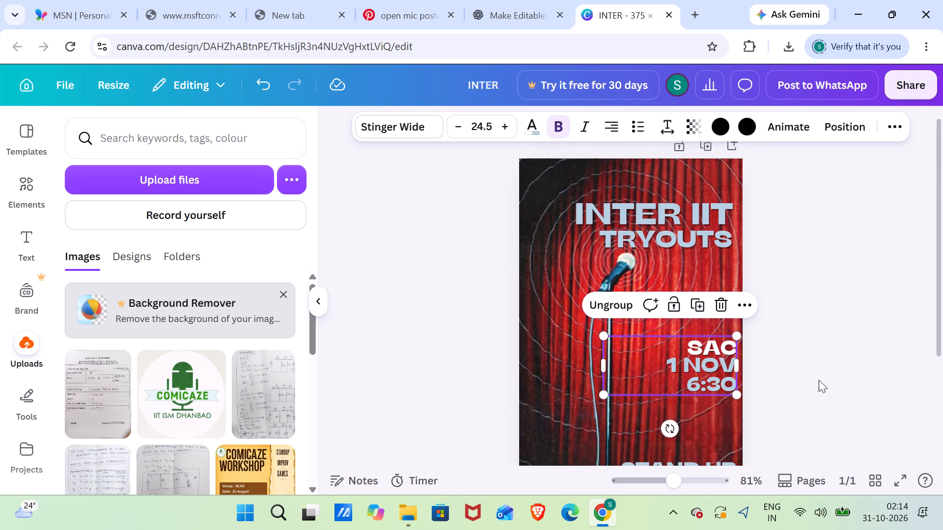
scroll(810, 380, down, 2)
drag(709, 320, 715, 283)
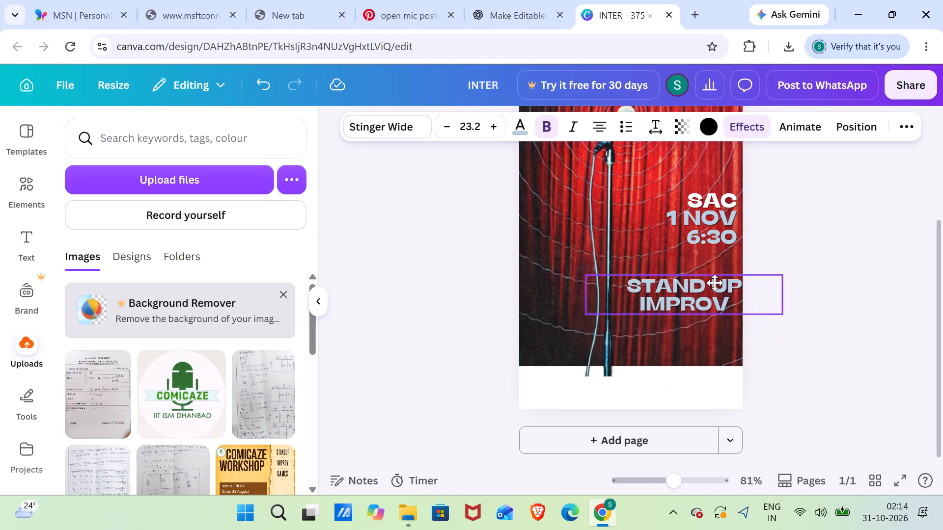
drag(715, 283, 716, 268)
click(872, 250)
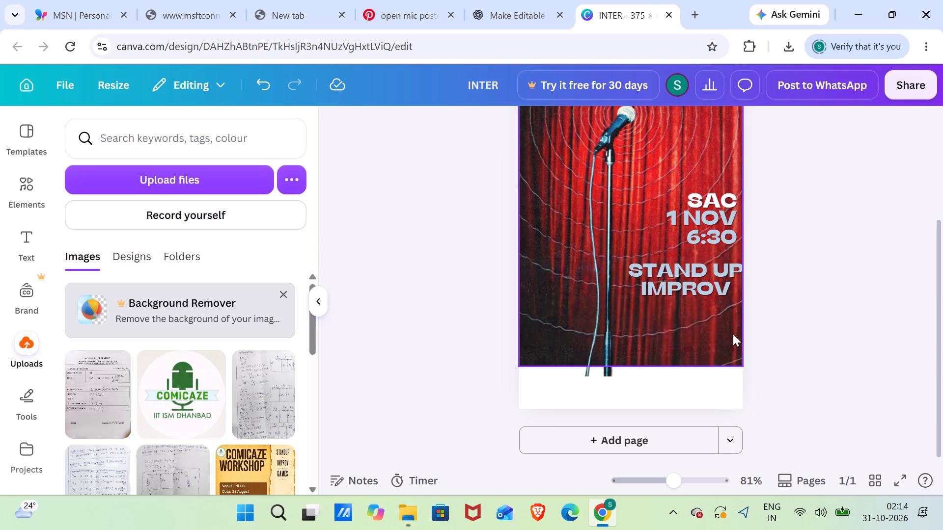
Shorten the red curtain background photo further from its bottom edge, ending it a little below the STAND UP IMPROV heading.
click(645, 353)
drag(631, 362, 633, 346)
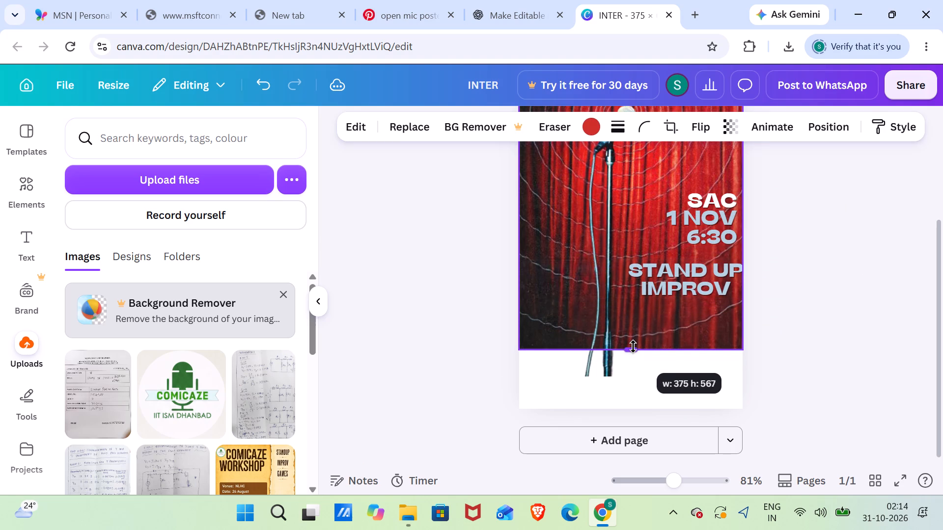
drag(633, 346, 633, 327)
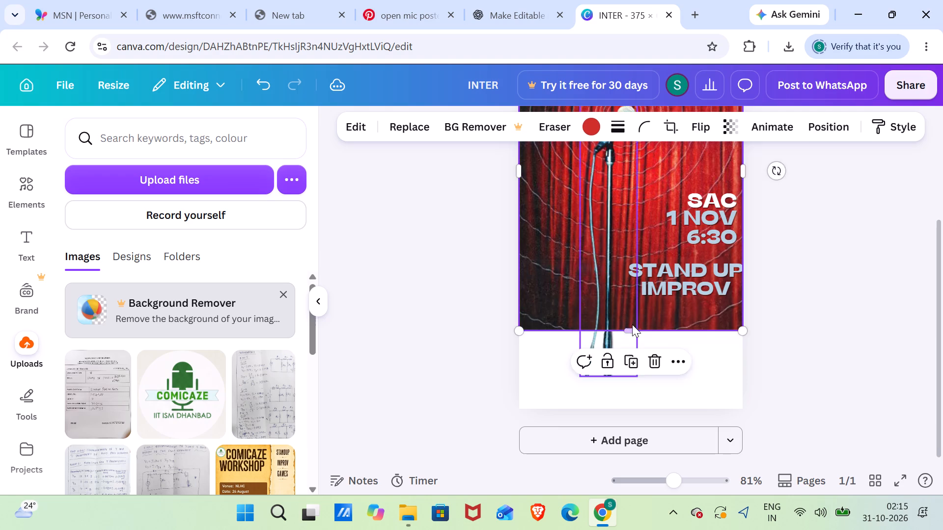
scroll(632, 324, up, 2)
scroll(632, 324, down, 1)
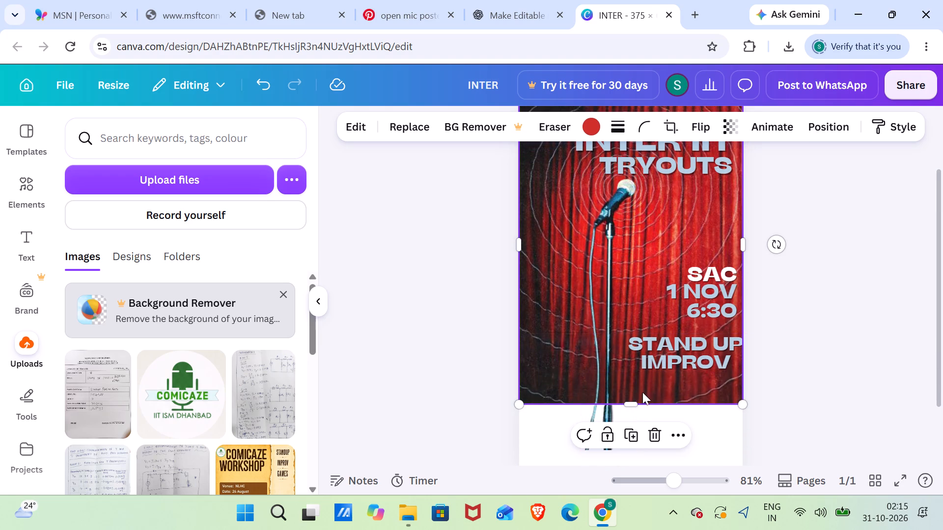
scroll(884, 381, down, 2)
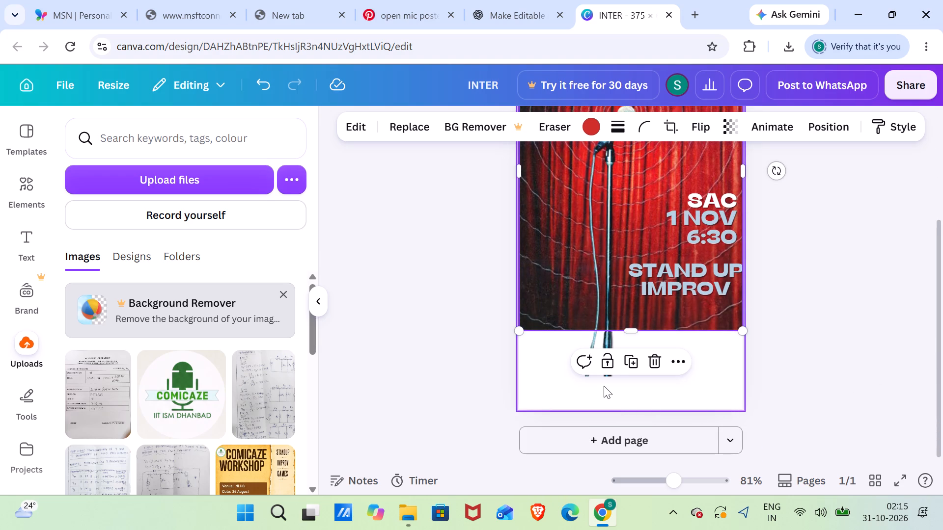
Crop the microphone stand image from its bottom edge again to line up with the curtain photo's new lower edge.
click(609, 383)
click(609, 366)
drag(609, 379, 617, 355)
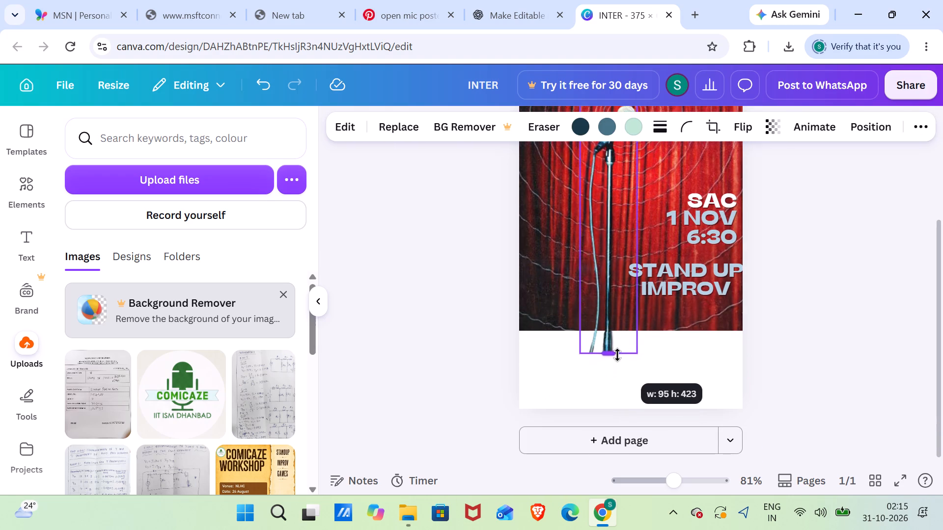
drag(617, 355, 613, 335)
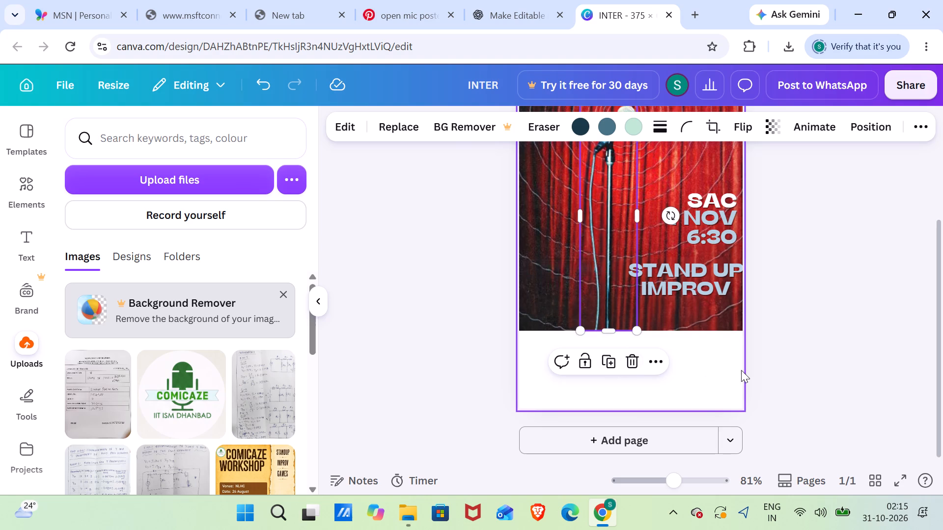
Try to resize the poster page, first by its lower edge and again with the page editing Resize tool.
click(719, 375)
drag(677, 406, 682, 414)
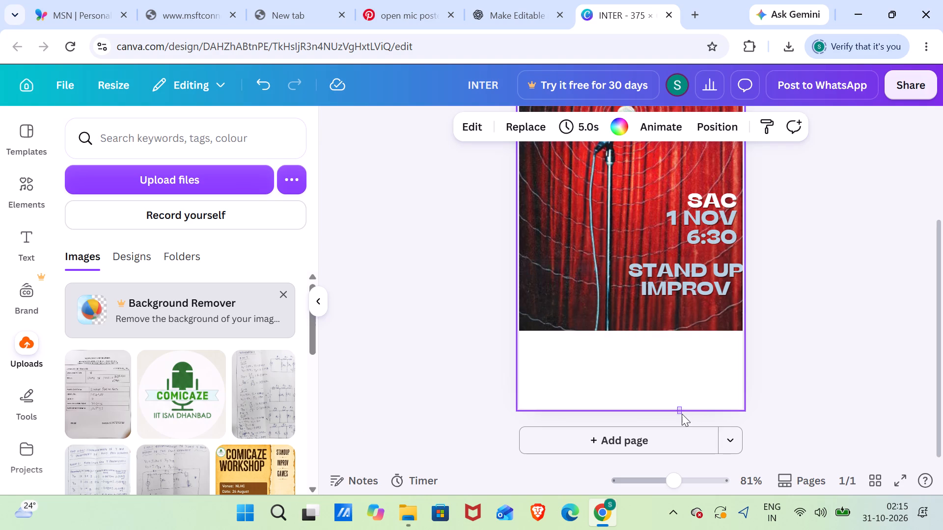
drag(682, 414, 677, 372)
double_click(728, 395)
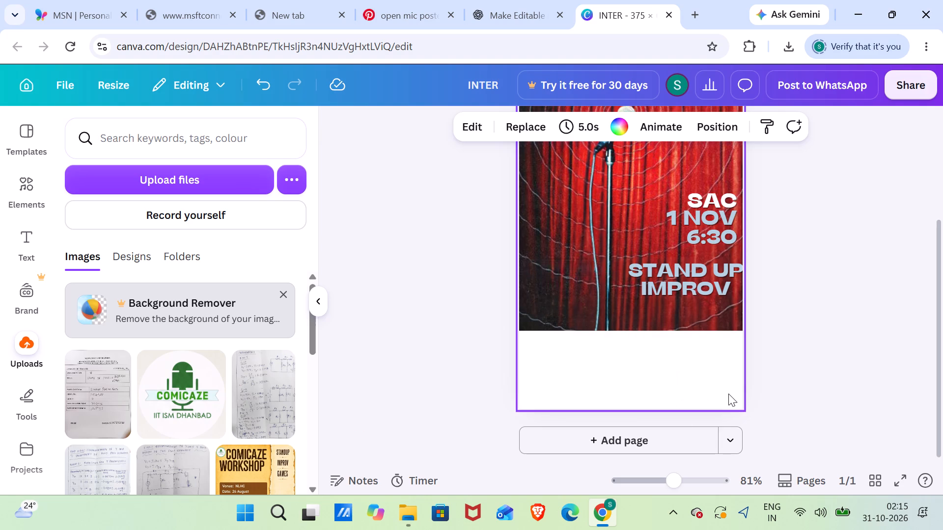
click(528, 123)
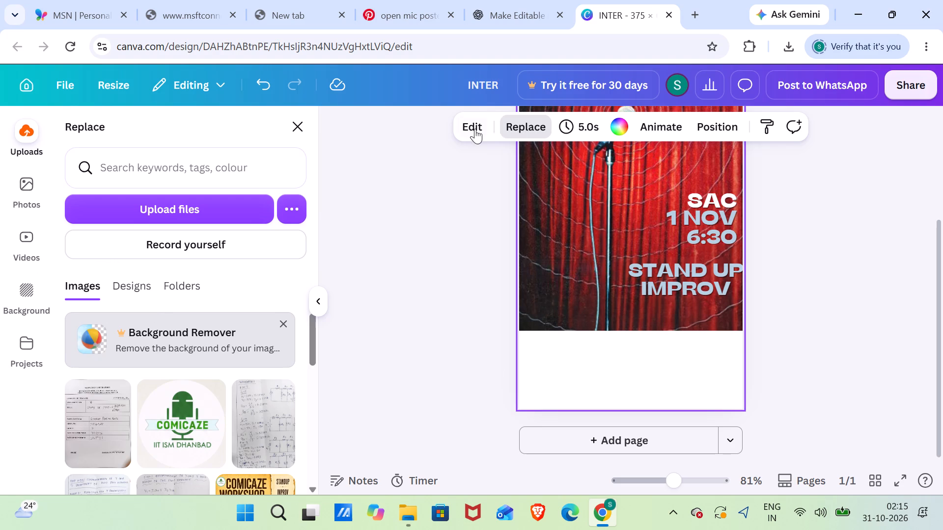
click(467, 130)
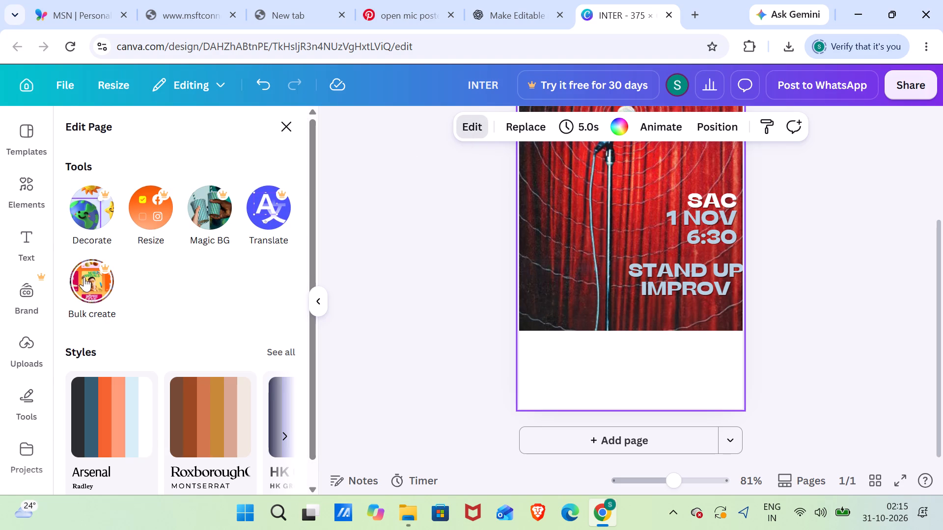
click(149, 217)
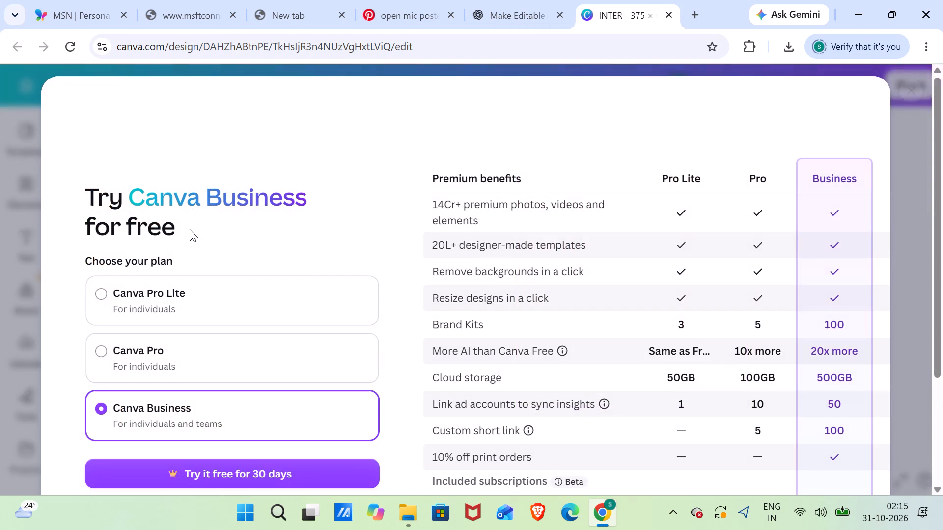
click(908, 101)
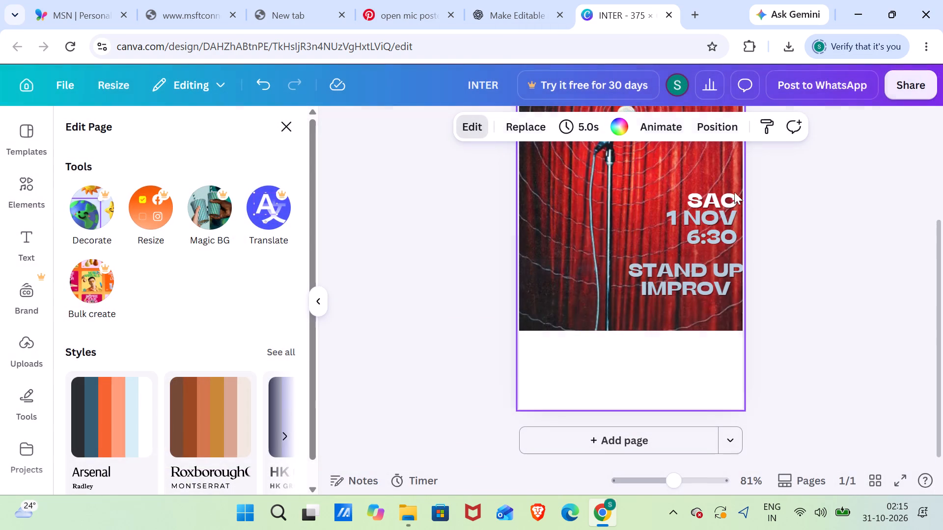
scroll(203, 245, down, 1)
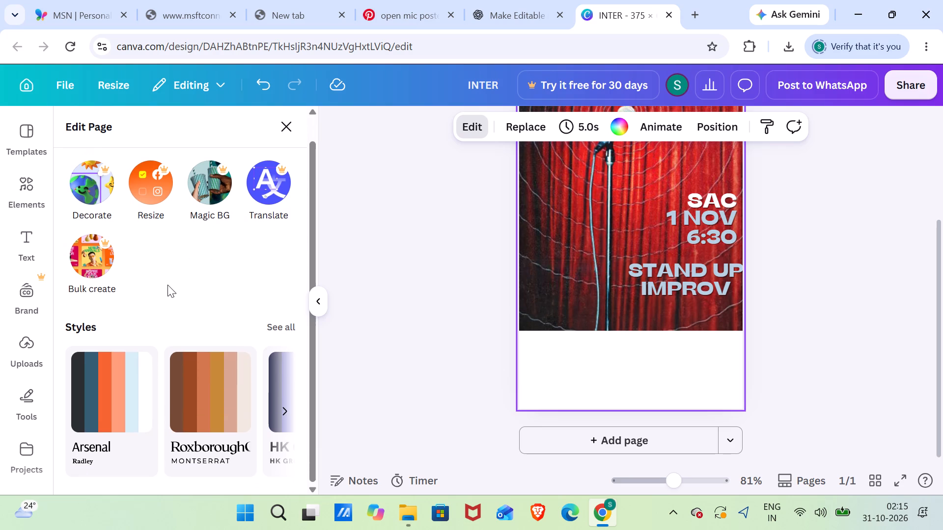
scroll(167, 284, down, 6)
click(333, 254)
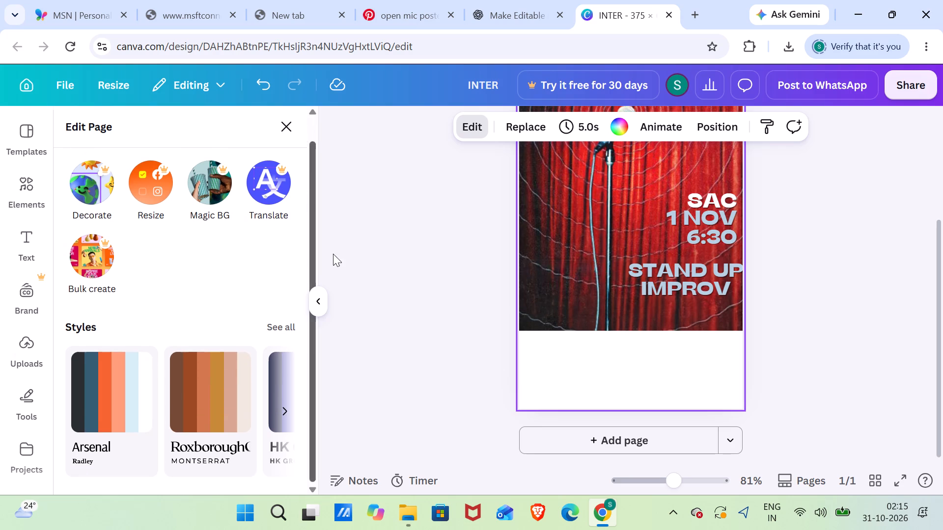
Move the INTER IIT TRYOUTS title slightly lower on the poster.
scroll(657, 311, up, 3)
scroll(938, 258, down, 2)
scroll(927, 248, up, 1)
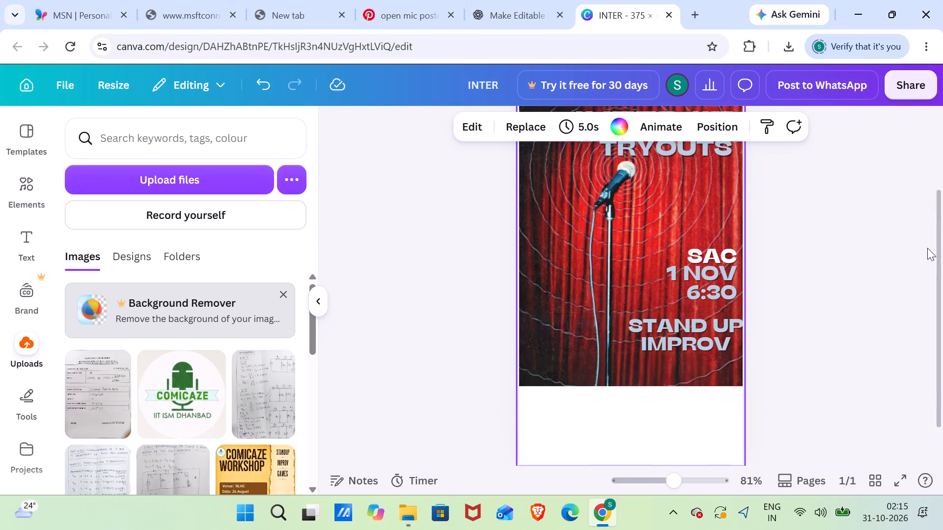
scroll(861, 269, up, 1)
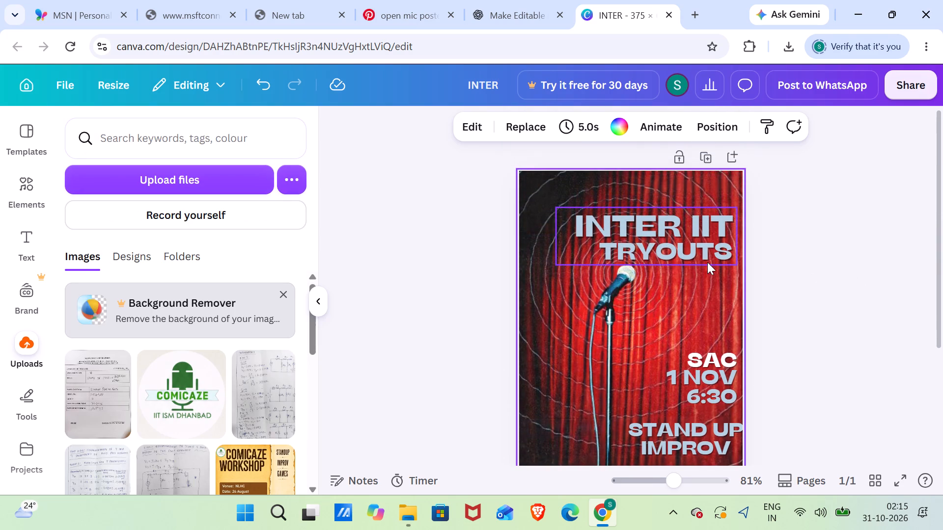
click(669, 241)
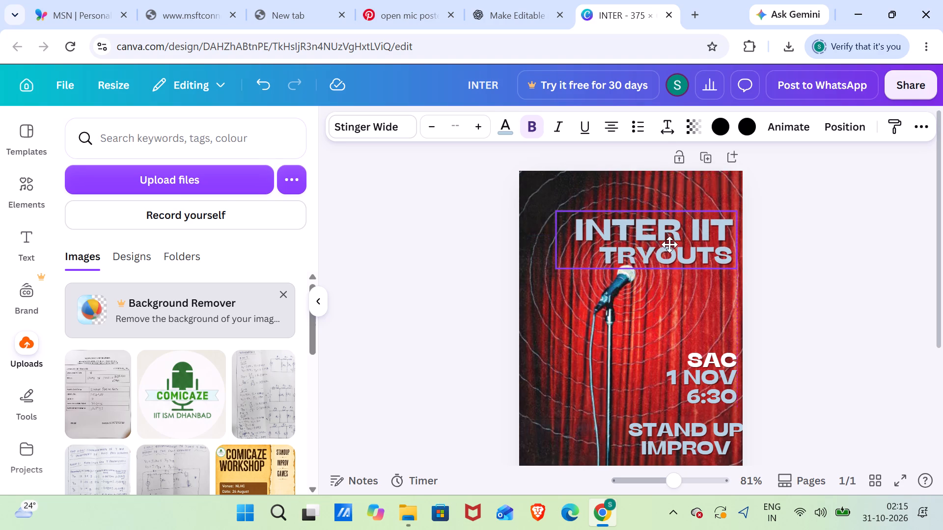
click(786, 242)
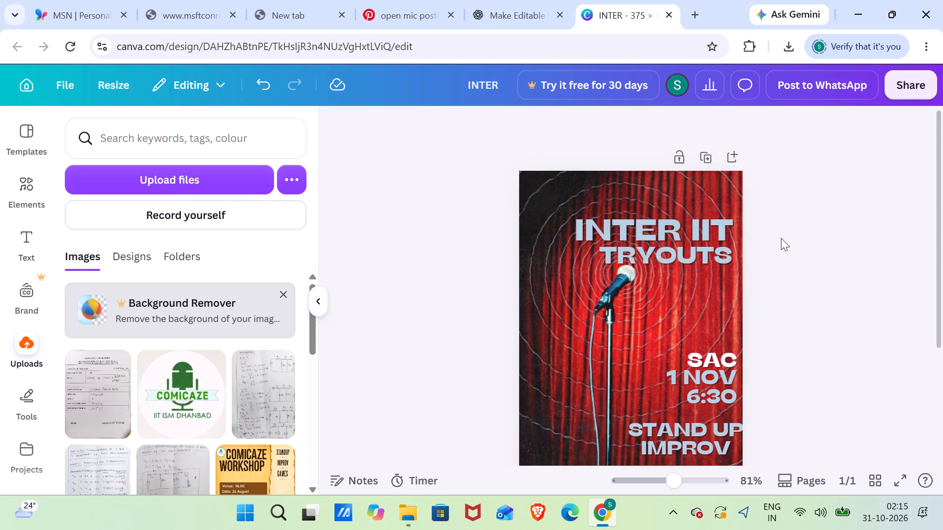
Trim the top of the microphone stand image slightly and scale it down from its upper-left corner, leaving space below the title.
click(623, 280)
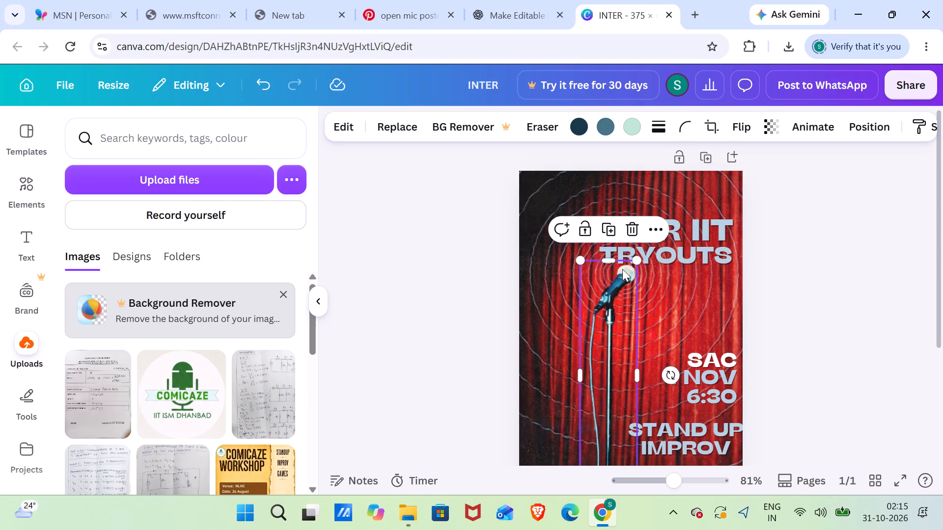
click(611, 262)
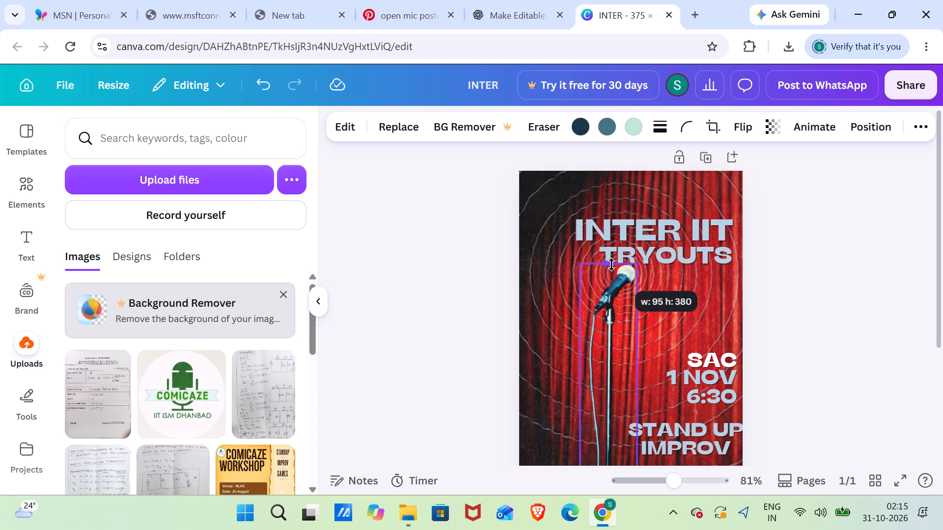
click(678, 292)
click(606, 303)
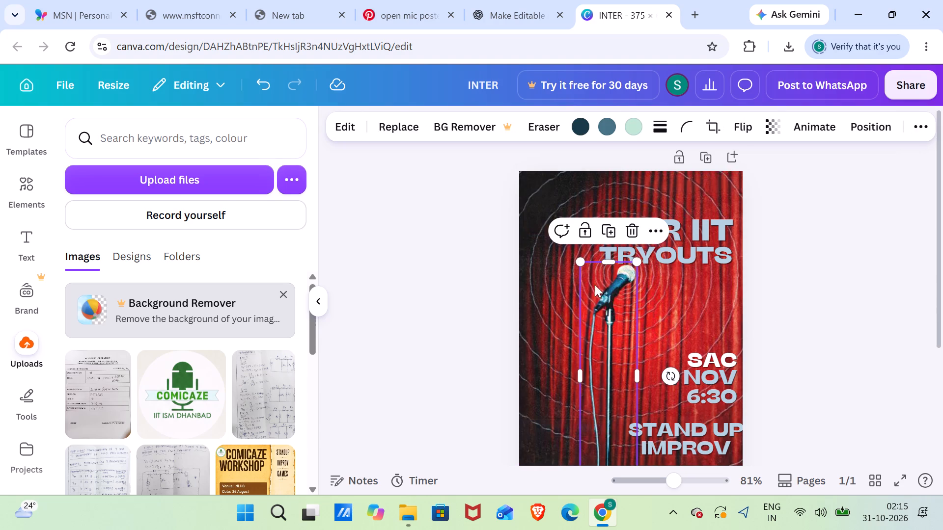
drag(581, 264, 582, 271)
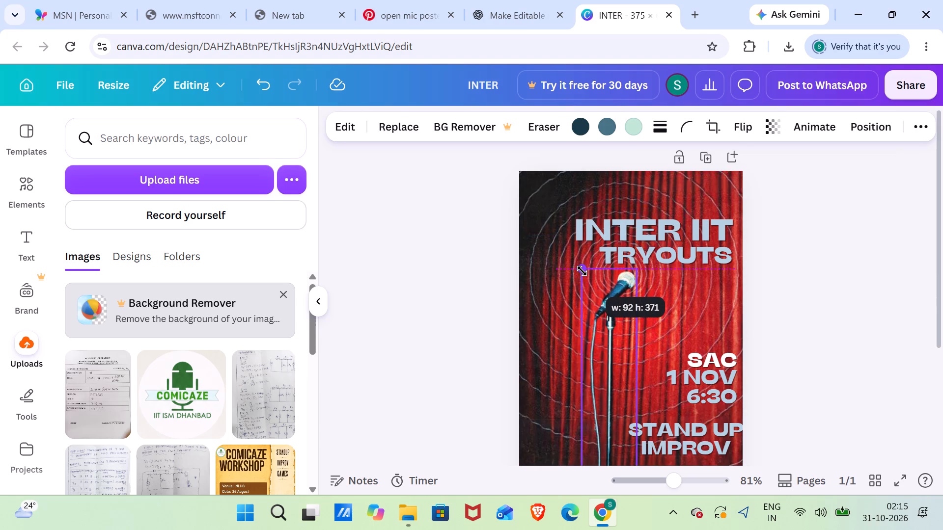
drag(582, 271, 580, 283)
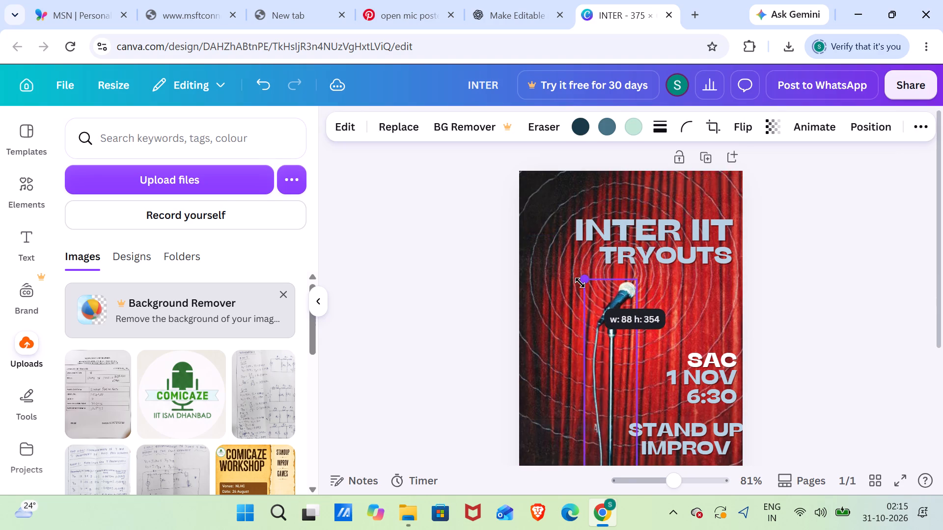
drag(580, 283, 576, 293)
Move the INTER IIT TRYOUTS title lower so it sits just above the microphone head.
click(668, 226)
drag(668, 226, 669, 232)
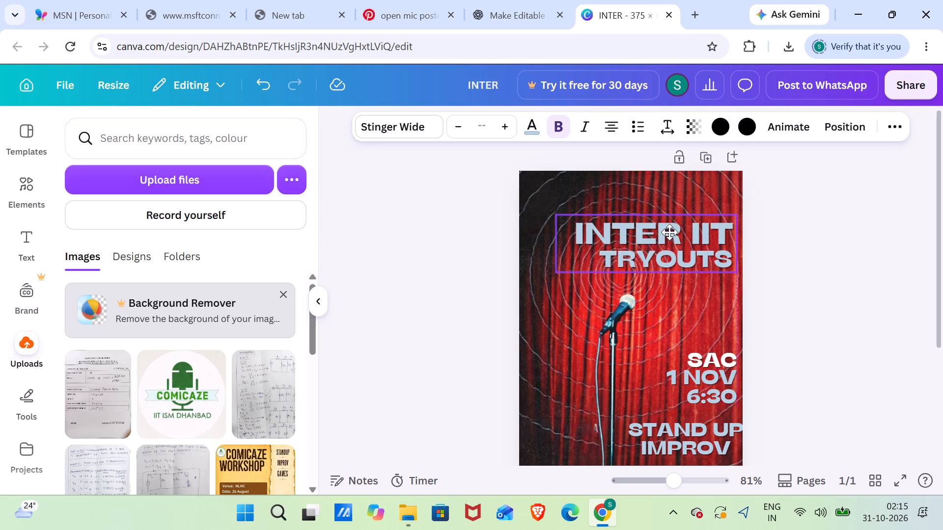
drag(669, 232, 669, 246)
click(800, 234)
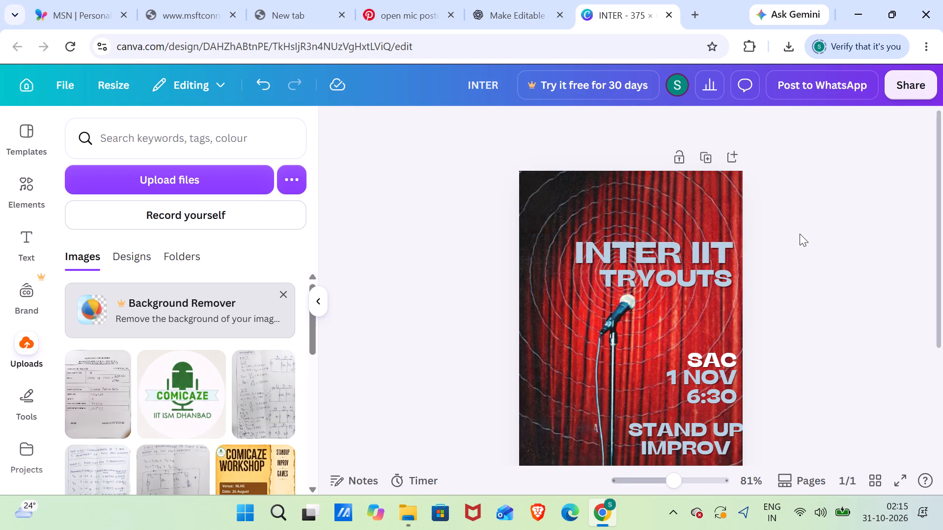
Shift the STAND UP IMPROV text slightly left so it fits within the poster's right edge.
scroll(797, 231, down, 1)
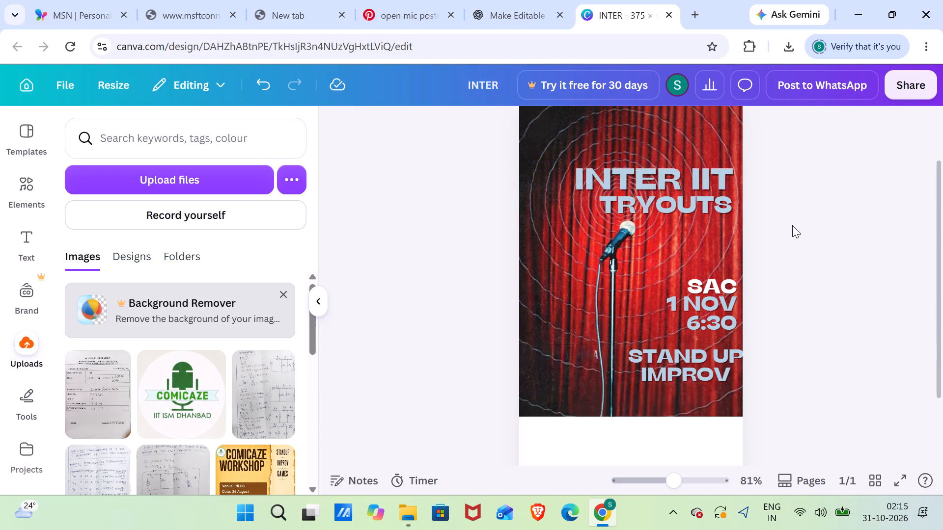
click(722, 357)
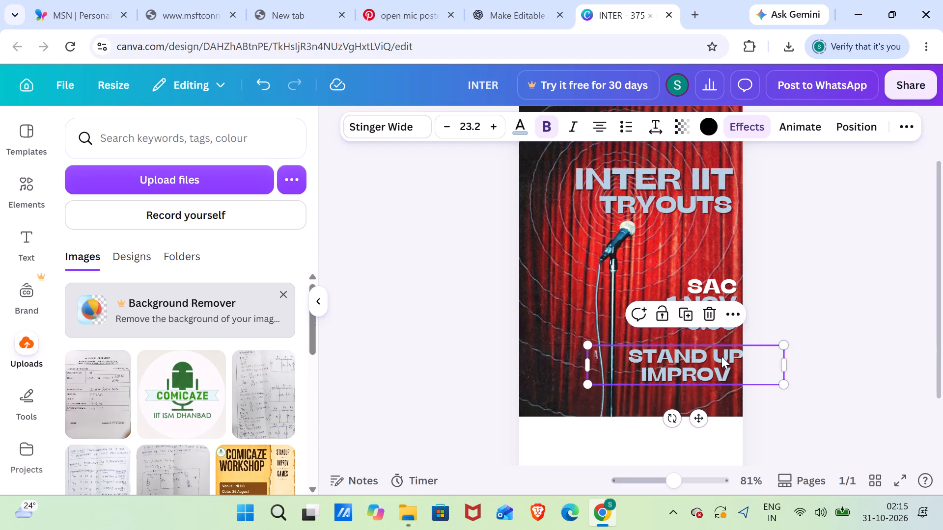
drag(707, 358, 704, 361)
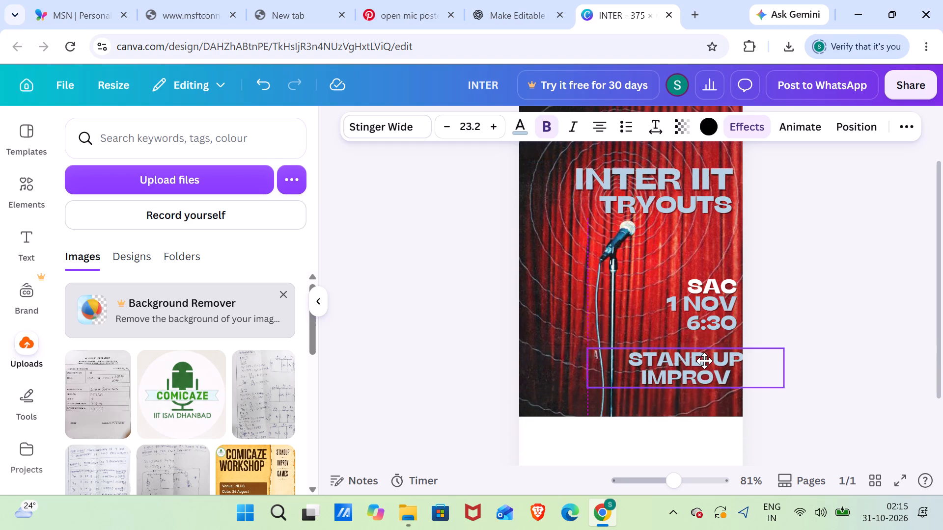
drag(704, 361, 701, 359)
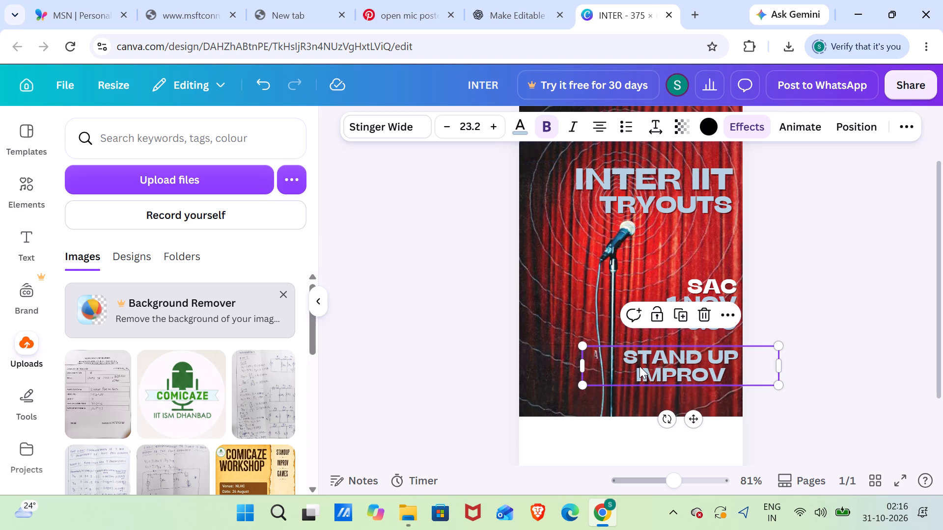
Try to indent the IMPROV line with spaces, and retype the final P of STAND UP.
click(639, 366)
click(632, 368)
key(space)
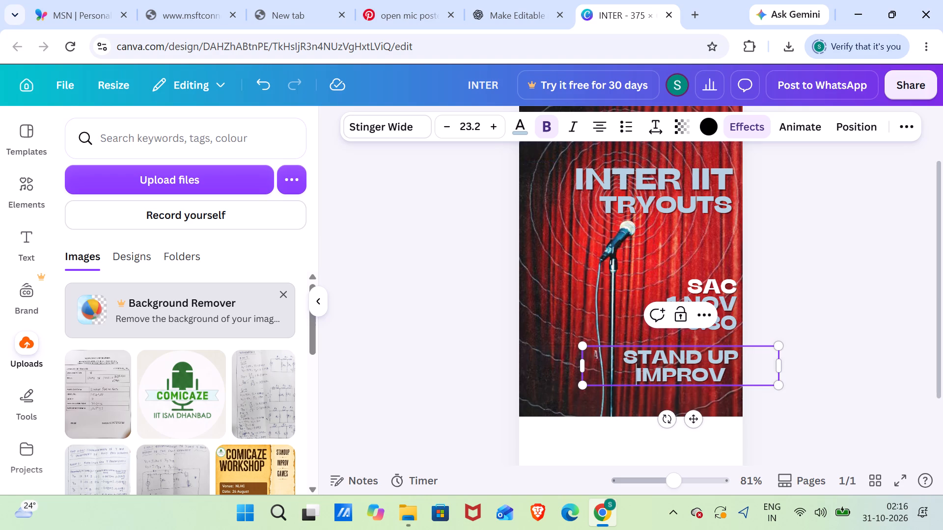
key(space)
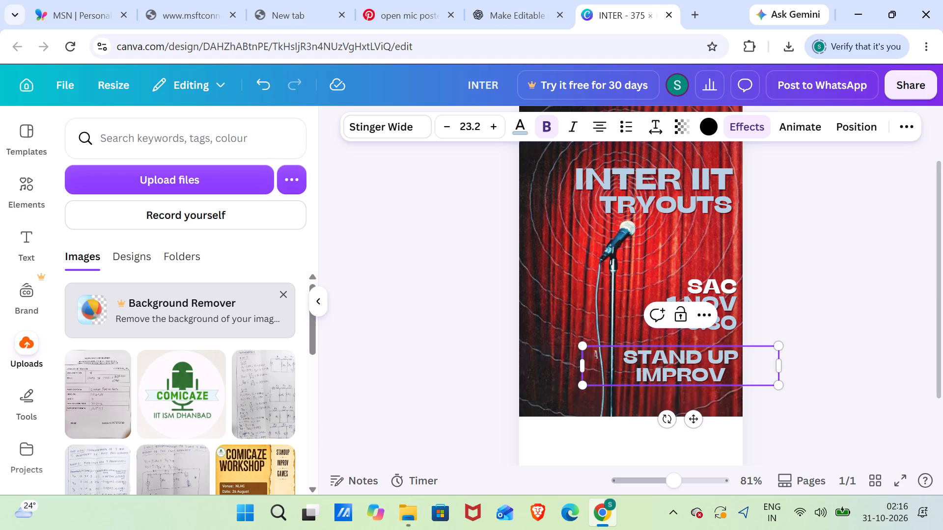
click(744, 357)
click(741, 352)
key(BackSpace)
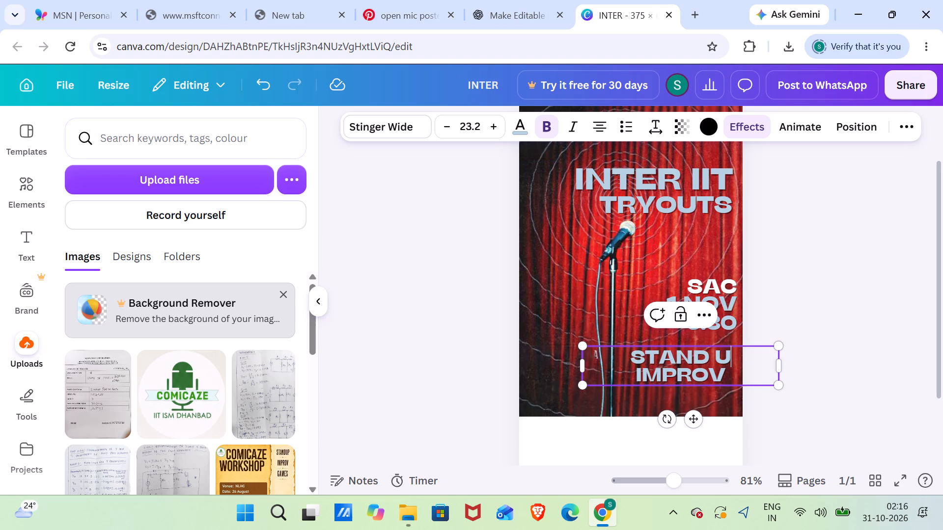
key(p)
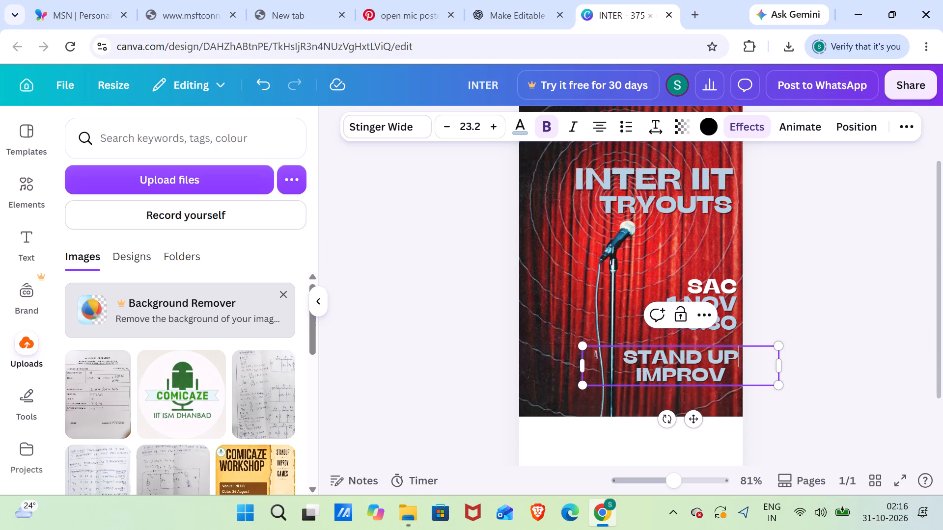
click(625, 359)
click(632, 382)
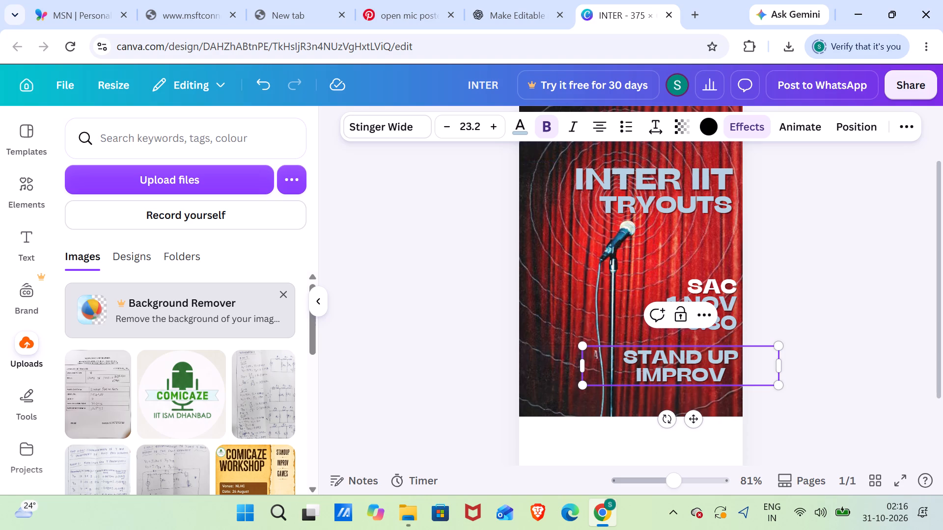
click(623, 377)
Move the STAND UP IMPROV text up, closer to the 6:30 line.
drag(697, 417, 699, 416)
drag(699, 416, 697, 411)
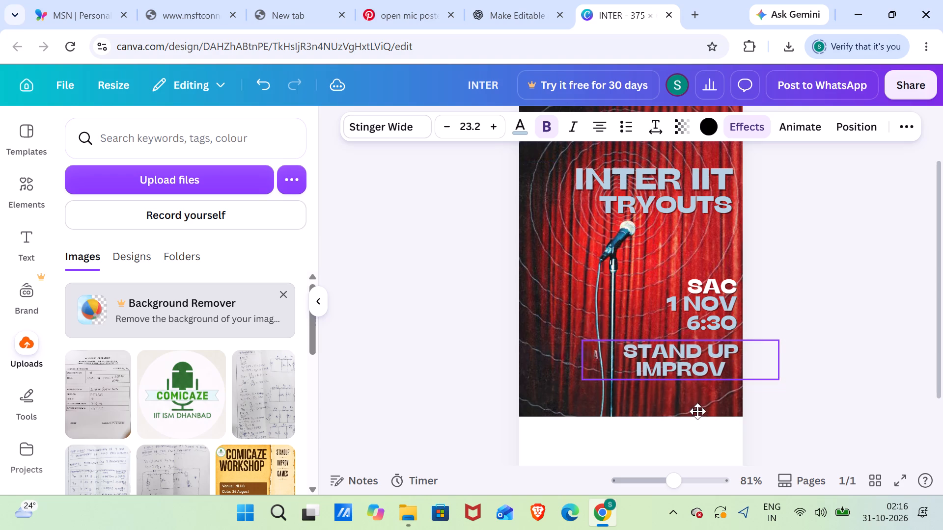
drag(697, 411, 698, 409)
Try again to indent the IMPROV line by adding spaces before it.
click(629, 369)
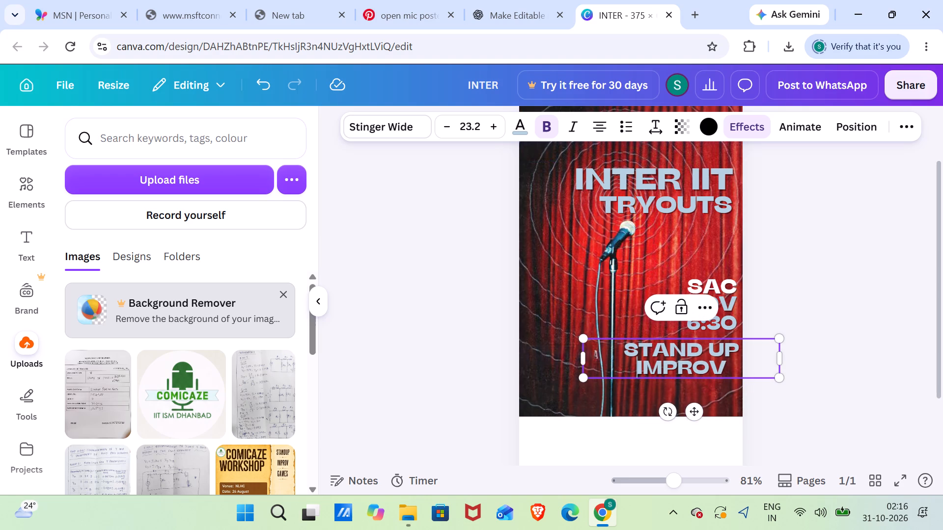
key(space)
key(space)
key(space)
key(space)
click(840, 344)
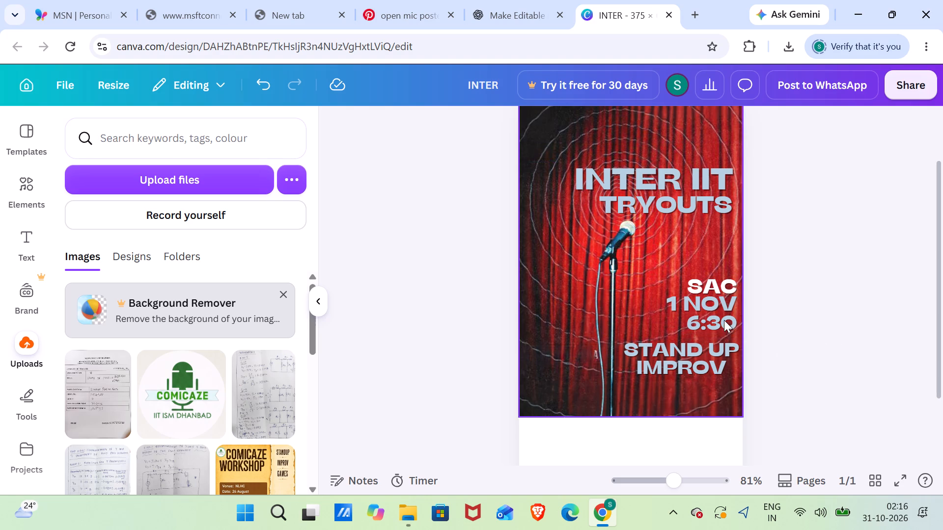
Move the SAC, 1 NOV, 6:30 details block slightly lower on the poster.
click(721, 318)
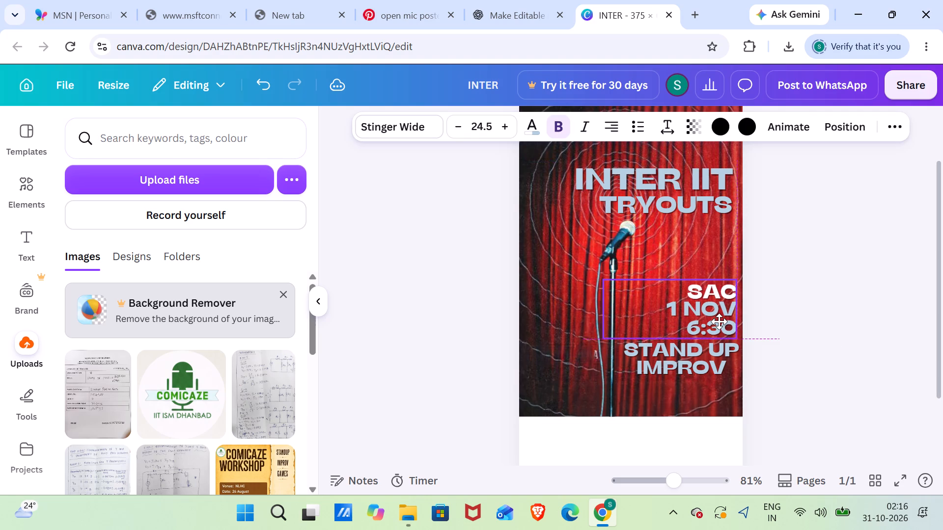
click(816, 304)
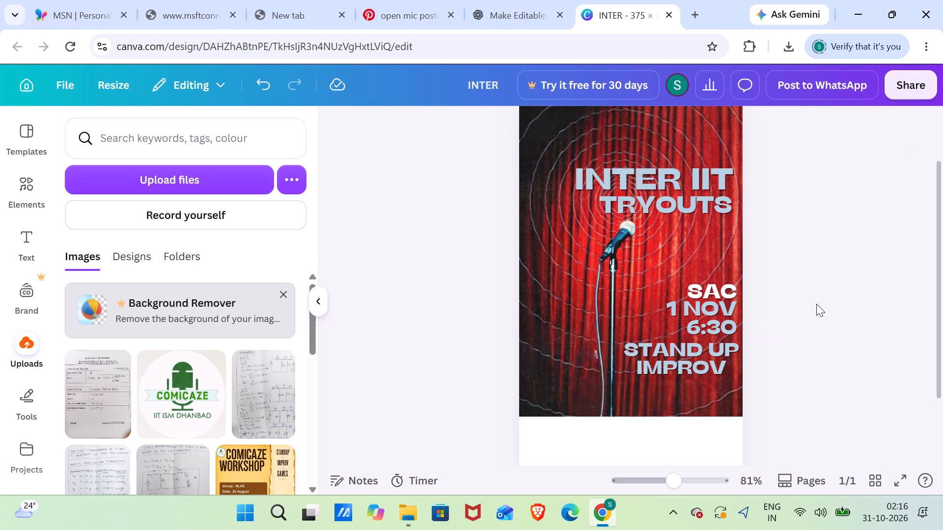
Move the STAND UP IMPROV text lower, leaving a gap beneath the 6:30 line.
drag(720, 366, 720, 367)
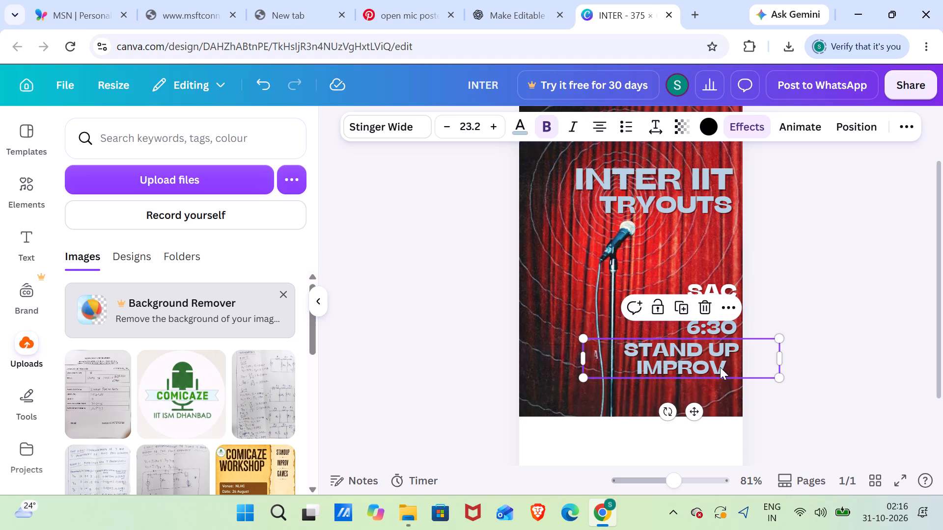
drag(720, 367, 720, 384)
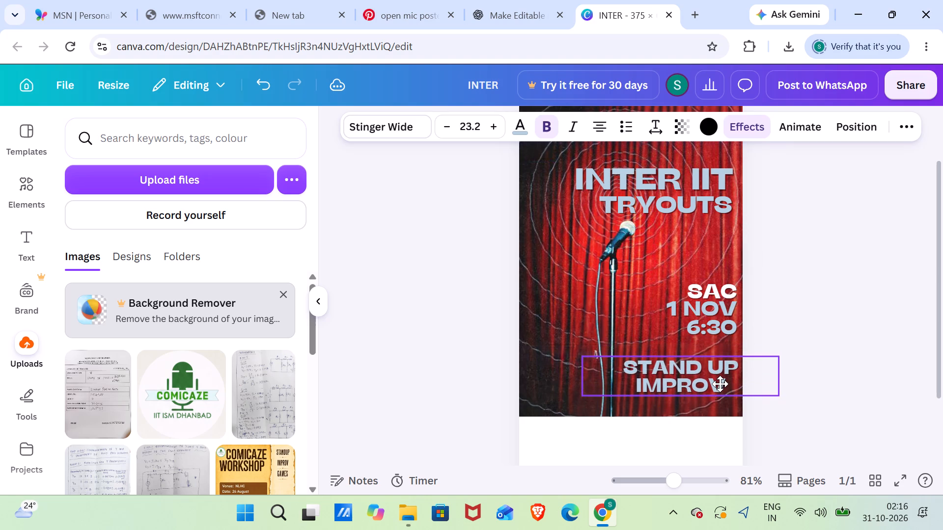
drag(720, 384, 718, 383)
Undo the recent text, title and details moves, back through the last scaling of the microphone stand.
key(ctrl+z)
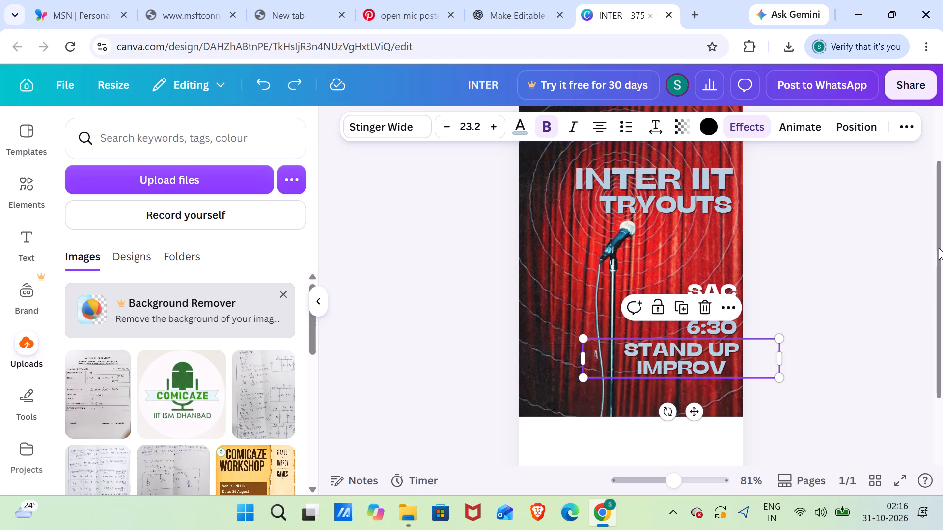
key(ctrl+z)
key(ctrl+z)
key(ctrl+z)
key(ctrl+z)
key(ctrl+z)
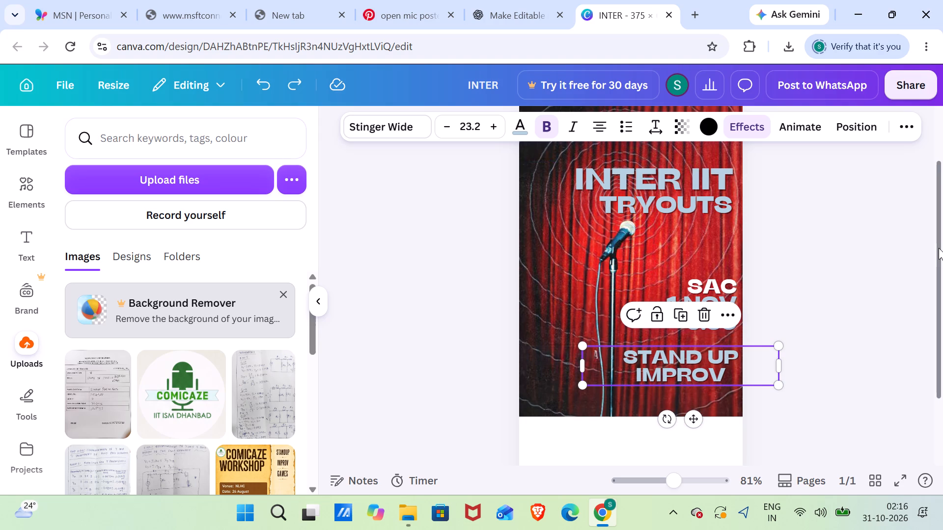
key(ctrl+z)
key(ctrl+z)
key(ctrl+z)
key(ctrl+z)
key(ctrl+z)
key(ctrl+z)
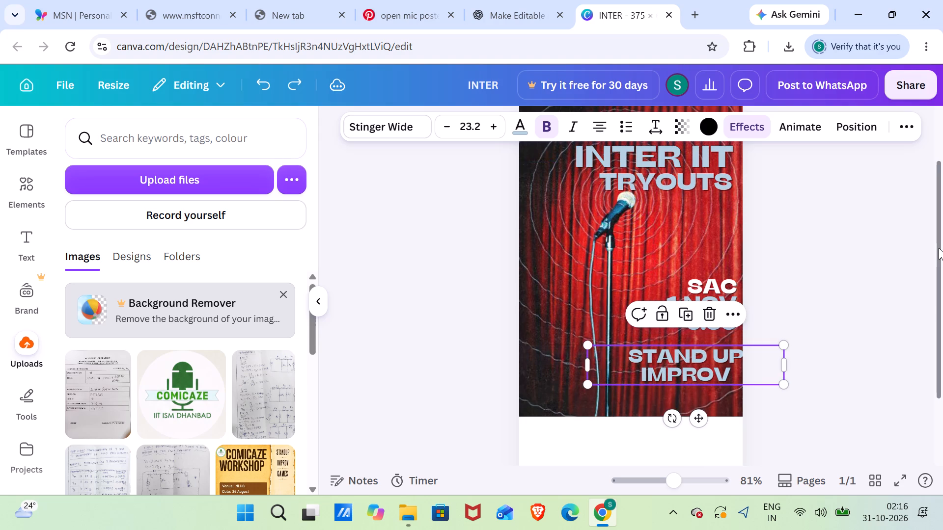
Scale the microphone stand image down slightly from its upper-left corner, leaving more space below the title.
click(624, 248)
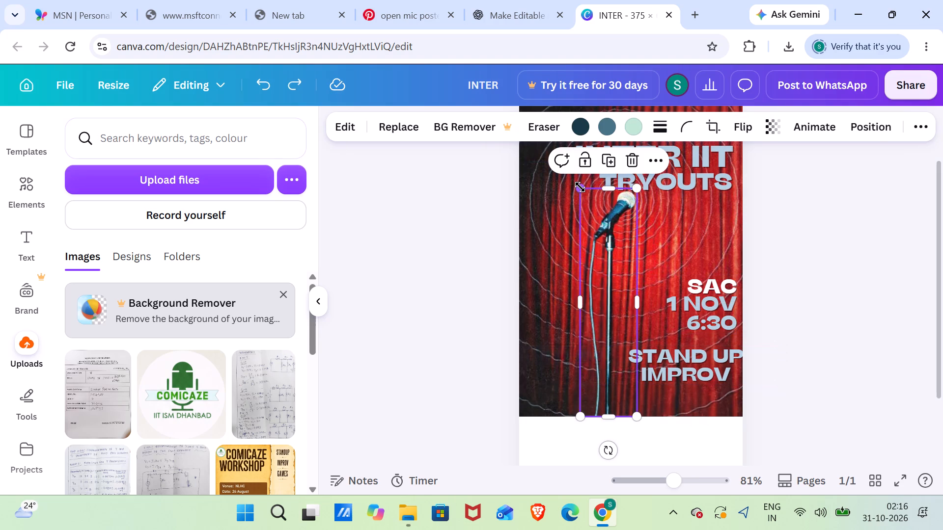
drag(580, 187, 582, 204)
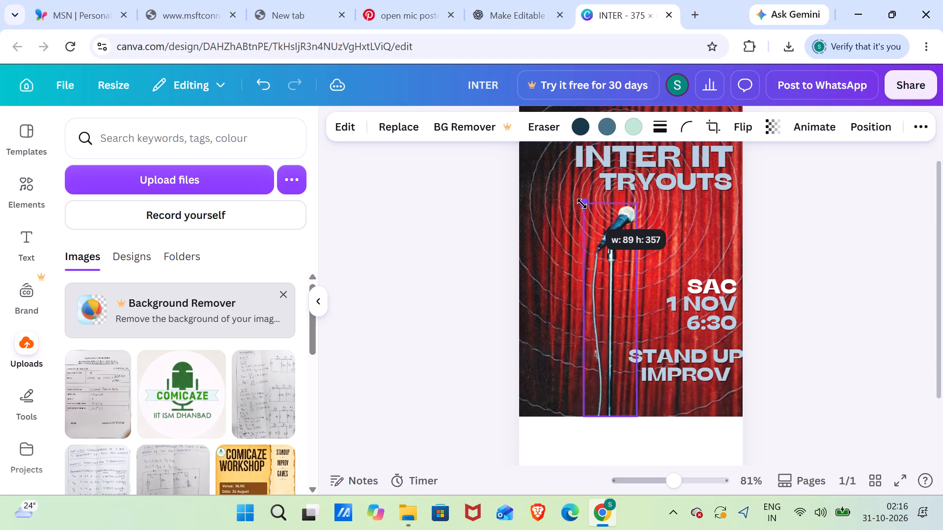
drag(582, 204, 582, 206)
Reposition the INTER IIT TRYOUTS title slightly closer to the poster's right edge.
scroll(685, 253, up, 1)
drag(683, 248, 683, 252)
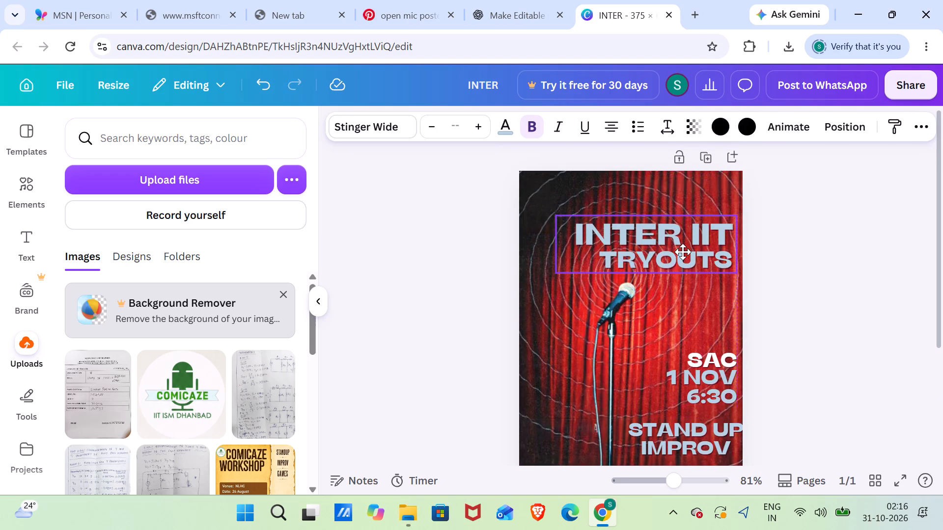
drag(683, 252, 683, 252)
drag(683, 252, 683, 252)
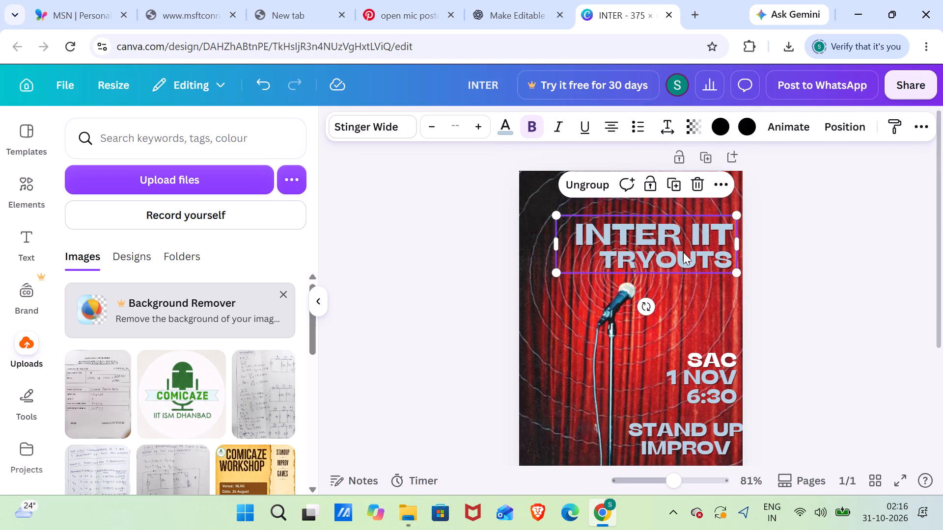
drag(683, 252, 686, 247)
Enlarge the microphone stand image slightly from its upper-left corner.
click(618, 299)
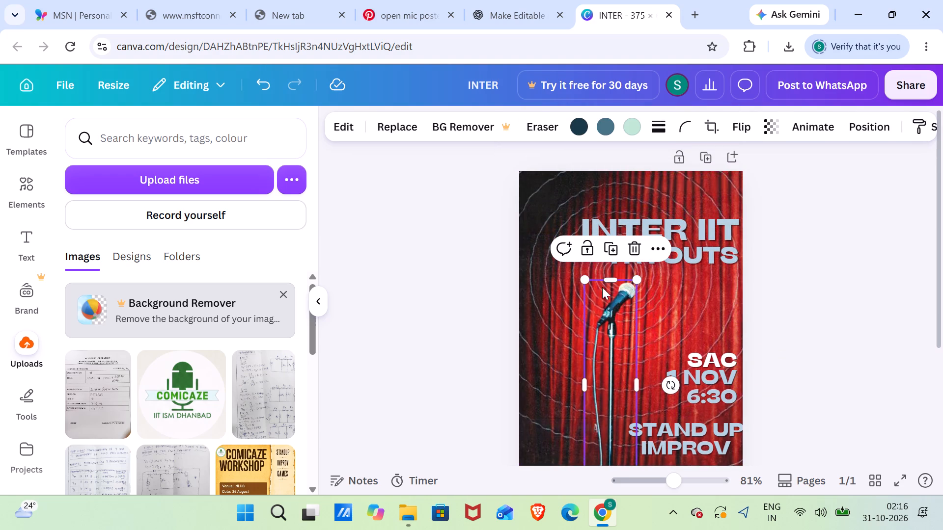
drag(587, 279, 583, 274)
click(439, 303)
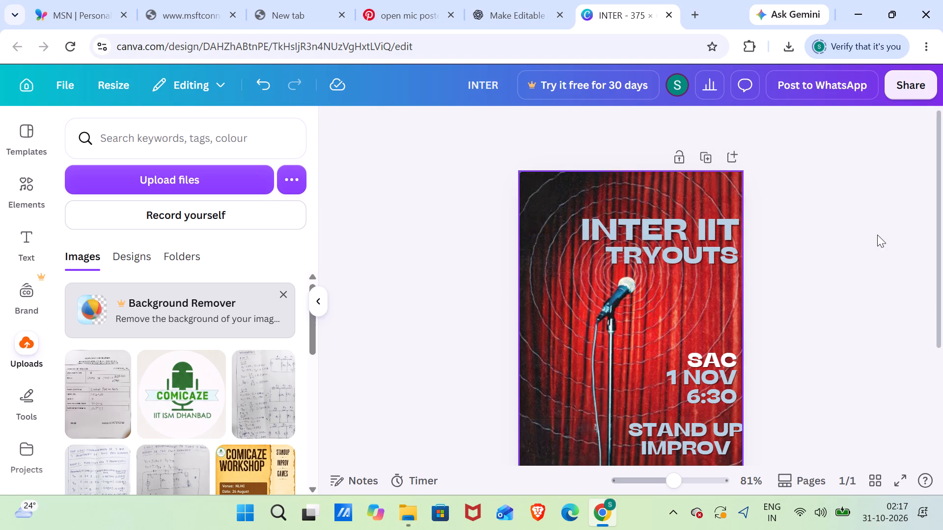
Move the INTER IIT TRYOUTS title slightly lower, closer to the microphone head.
drag(717, 221, 717, 227)
click(851, 297)
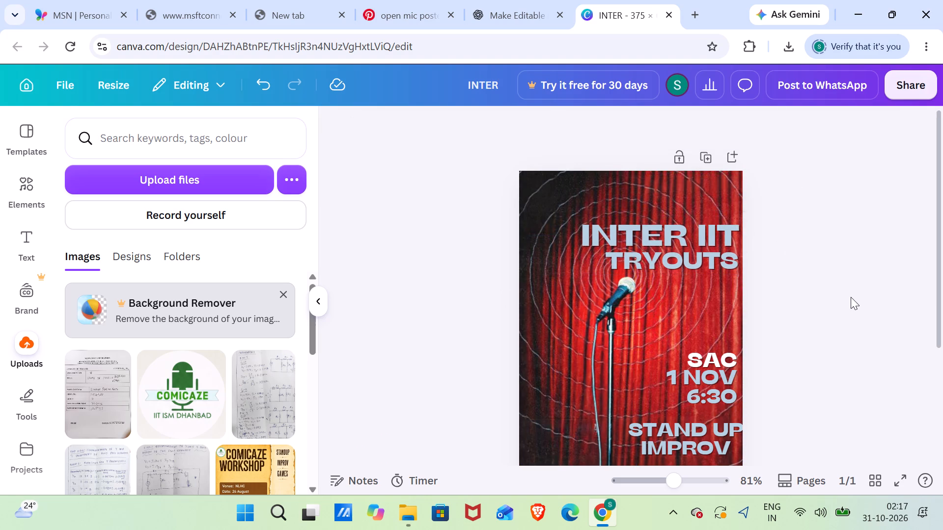
Shorten the red curtain background photo slightly from its bottom edge, keeping its full page width.
scroll(851, 297, down, 1)
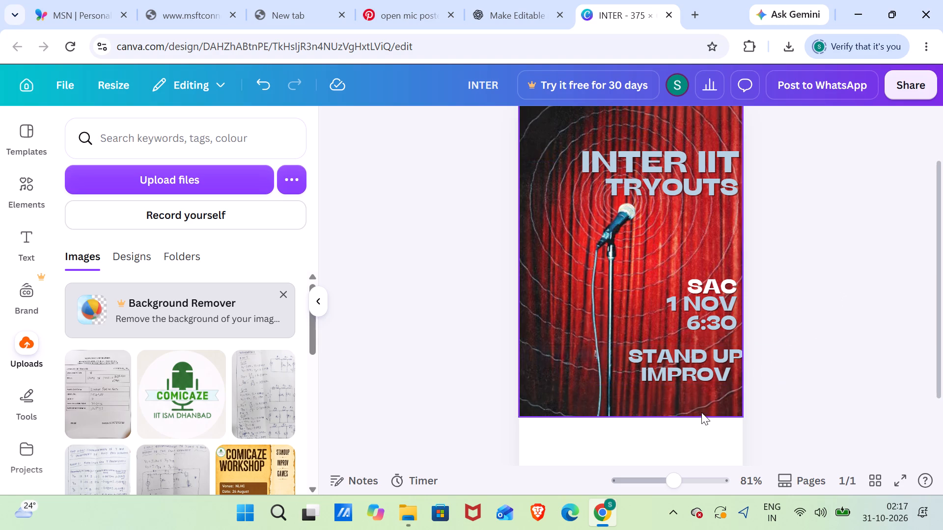
click(701, 412)
drag(631, 417, 633, 410)
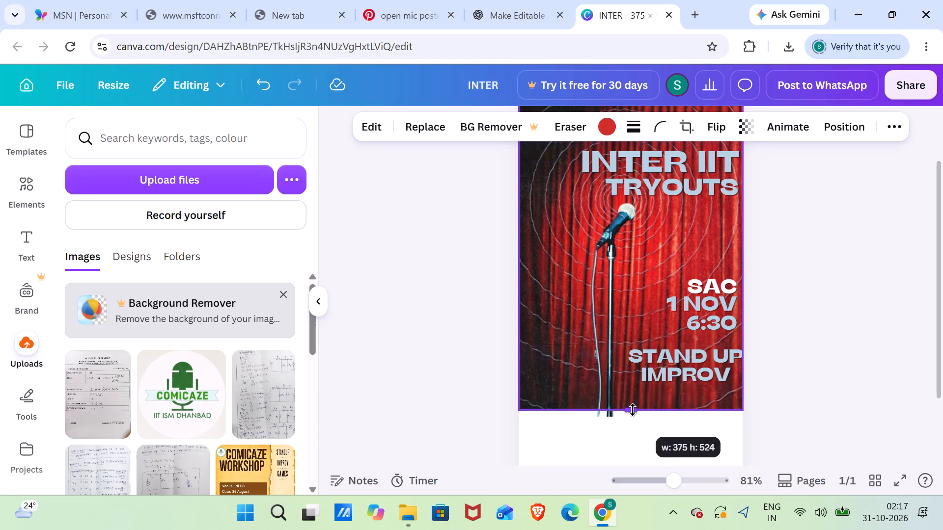
drag(633, 410, 633, 404)
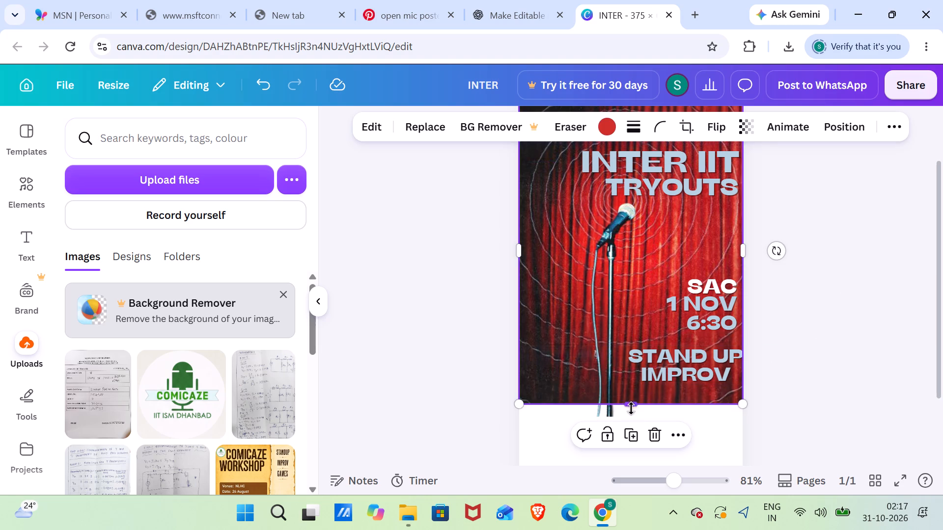
Trim the bottom of the microphone stand image to line up with the background photo's lower edge.
click(610, 410)
drag(610, 418, 610, 414)
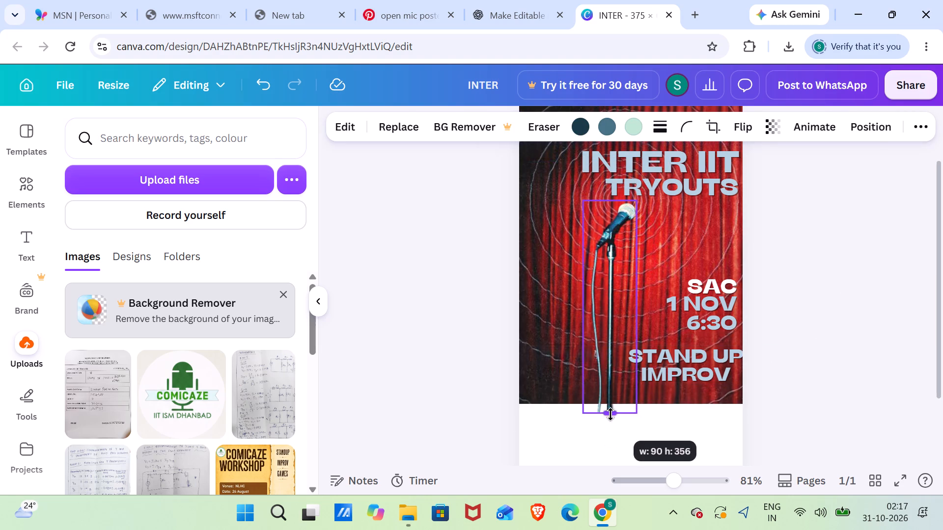
drag(610, 414, 610, 407)
click(450, 433)
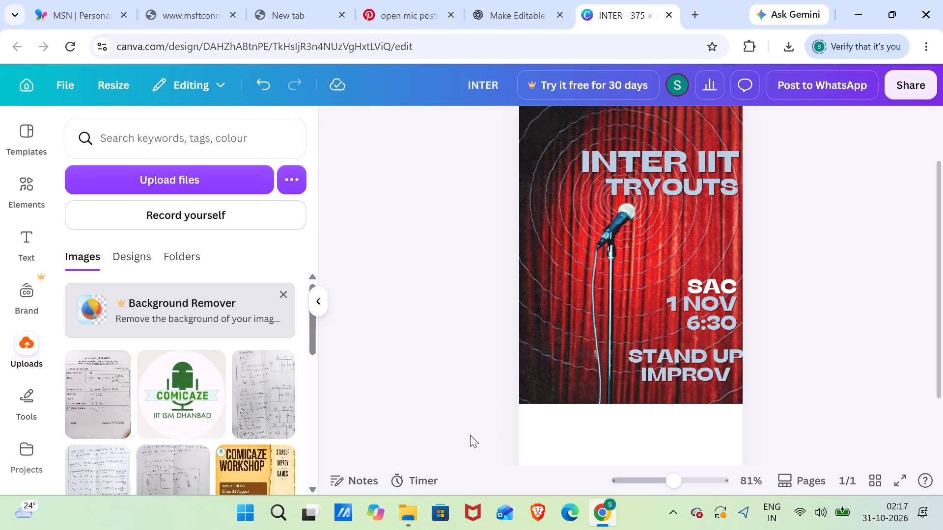
Nudge the INTER IIT TRYOUTS title slightly lower, closer to the microphone head.
scroll(563, 387, up, 2)
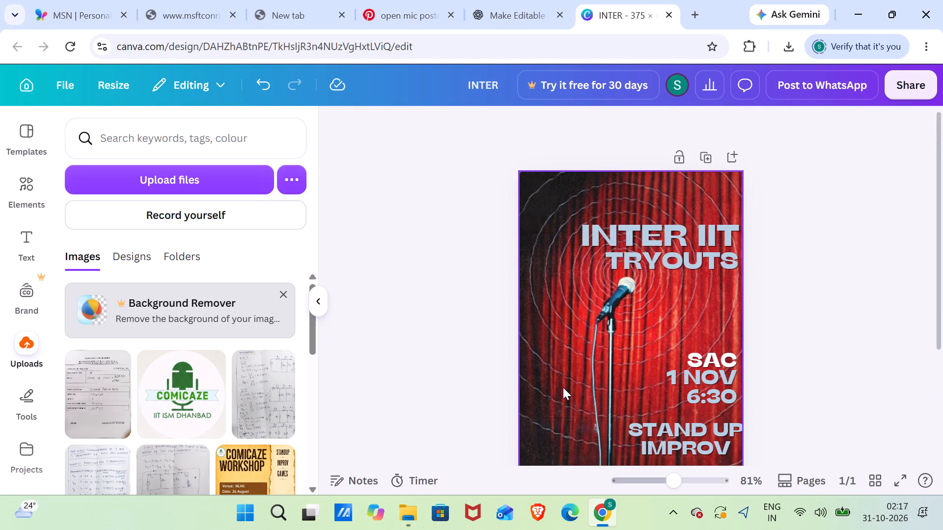
scroll(581, 346, down, 1)
scroll(701, 321, up, 1)
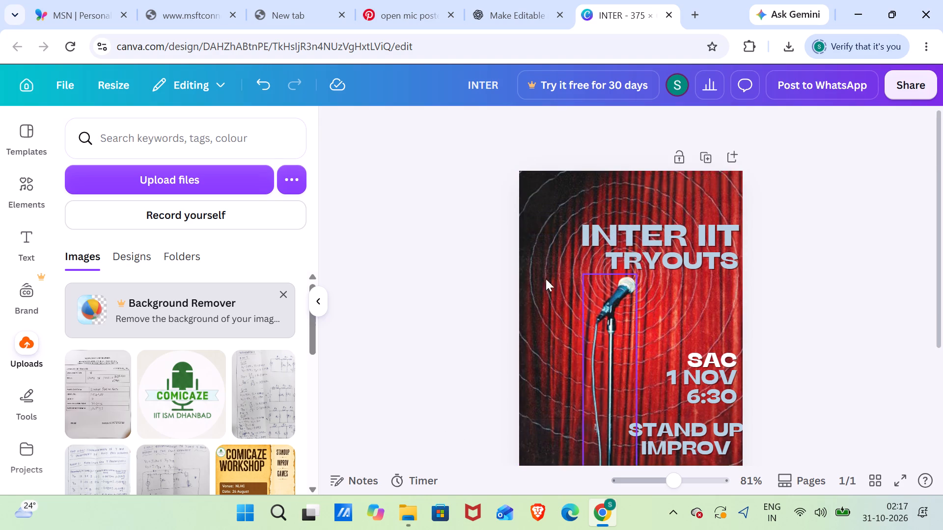
click(686, 240)
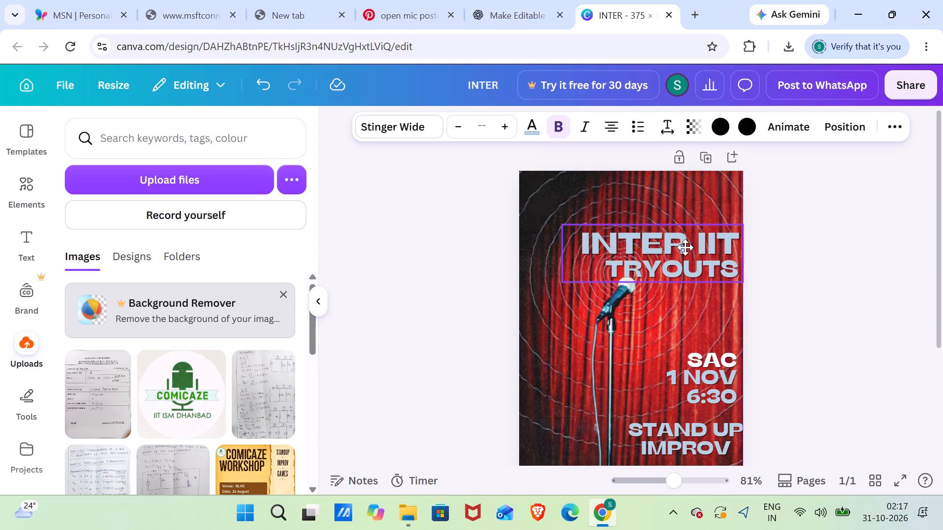
click(685, 244)
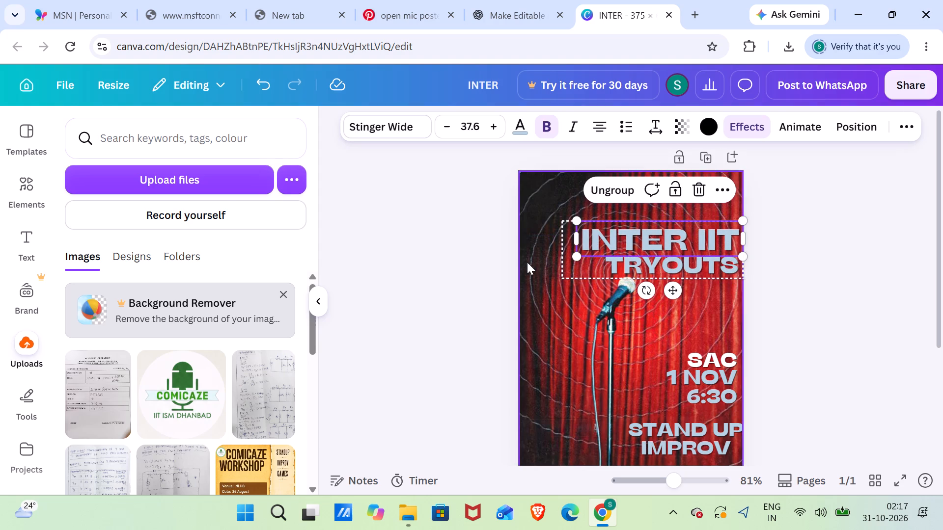
click(516, 265)
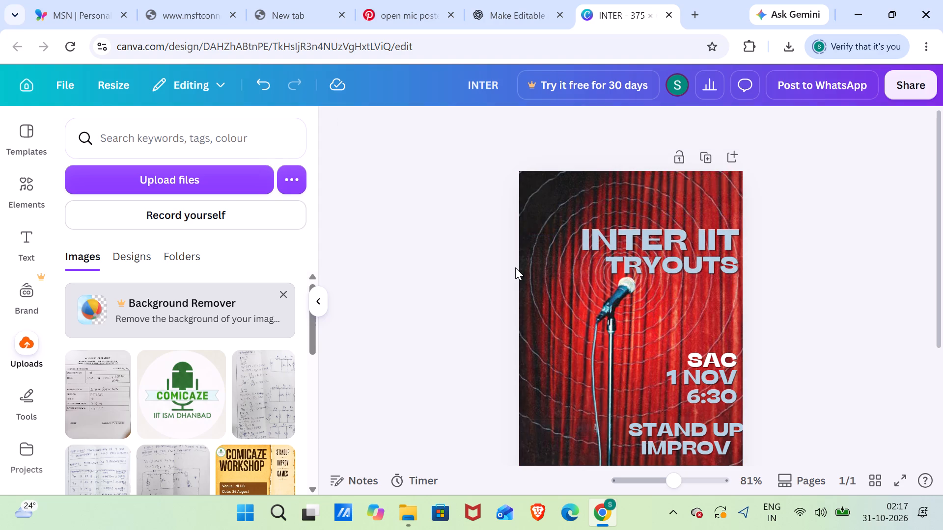
Add the uploaded COMICAZE logo with the green background to the poster and scale it down slightly.
scroll(512, 263, down, 3)
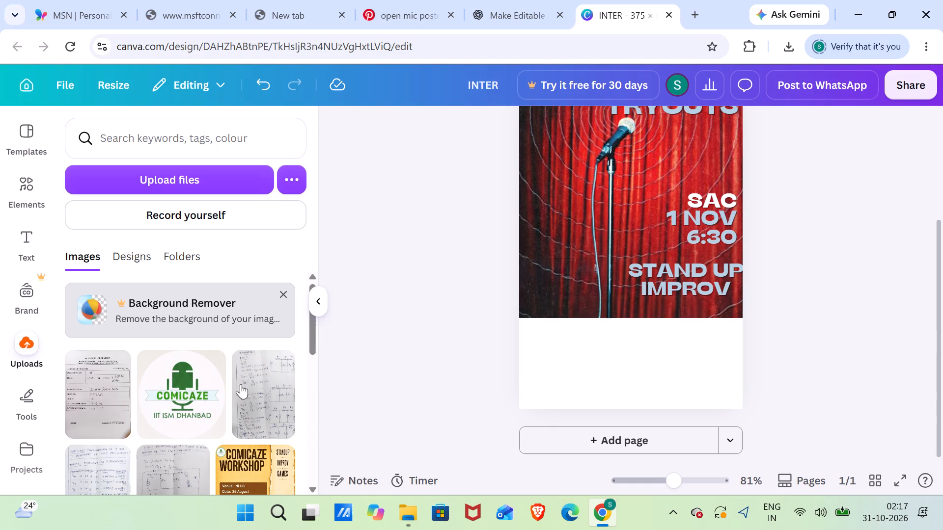
scroll(188, 397, down, 5)
scroll(200, 399, up, 1)
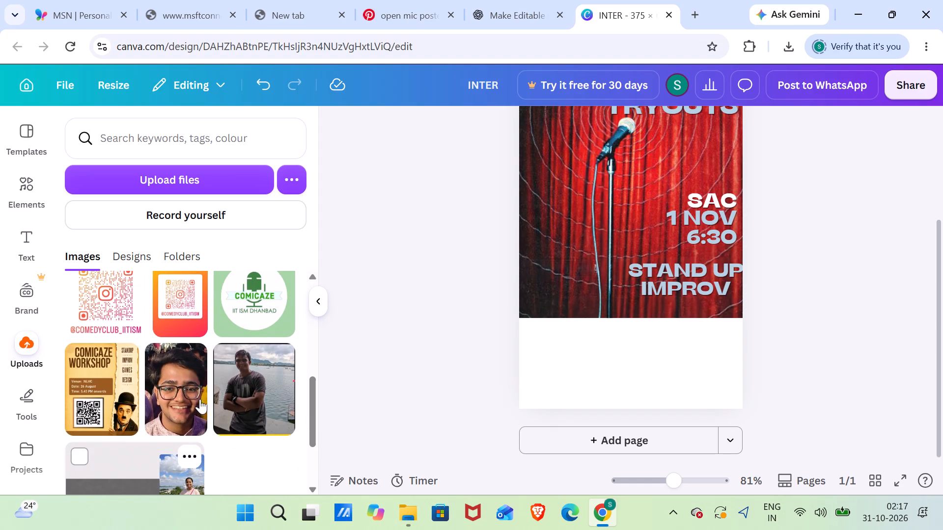
click(243, 310)
scroll(521, 294, up, 1)
scroll(252, 375, up, 4)
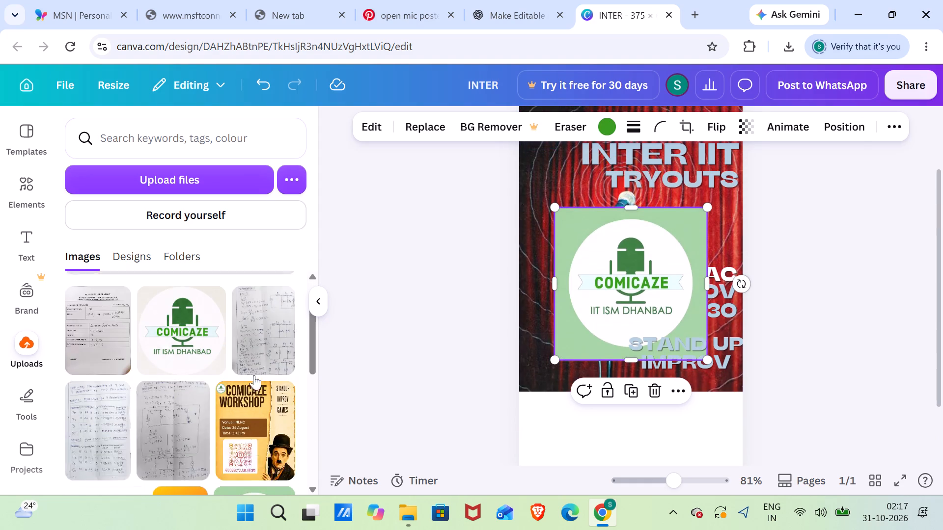
scroll(859, 258, up, 3)
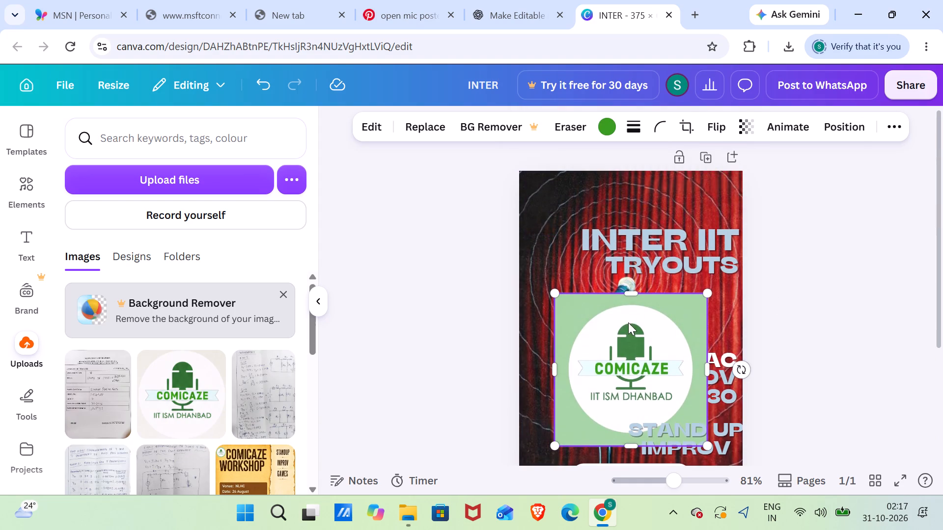
drag(555, 298, 560, 304)
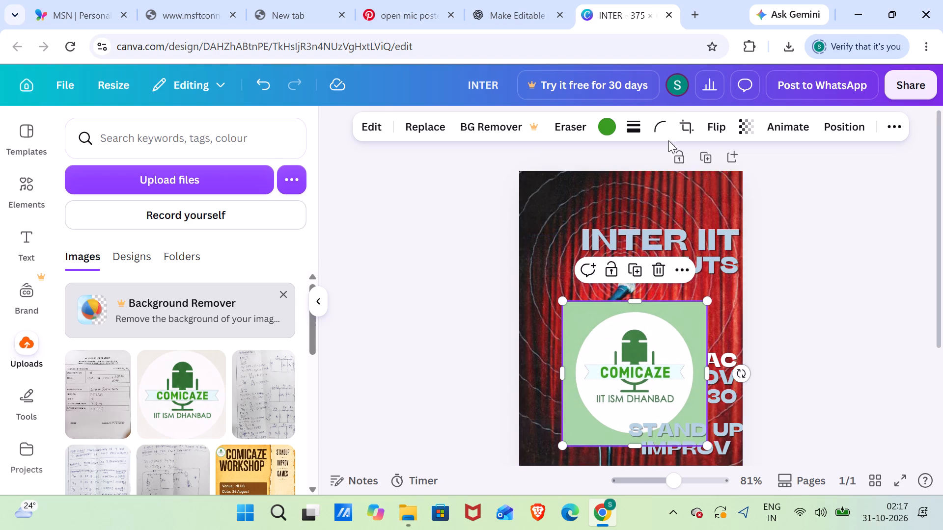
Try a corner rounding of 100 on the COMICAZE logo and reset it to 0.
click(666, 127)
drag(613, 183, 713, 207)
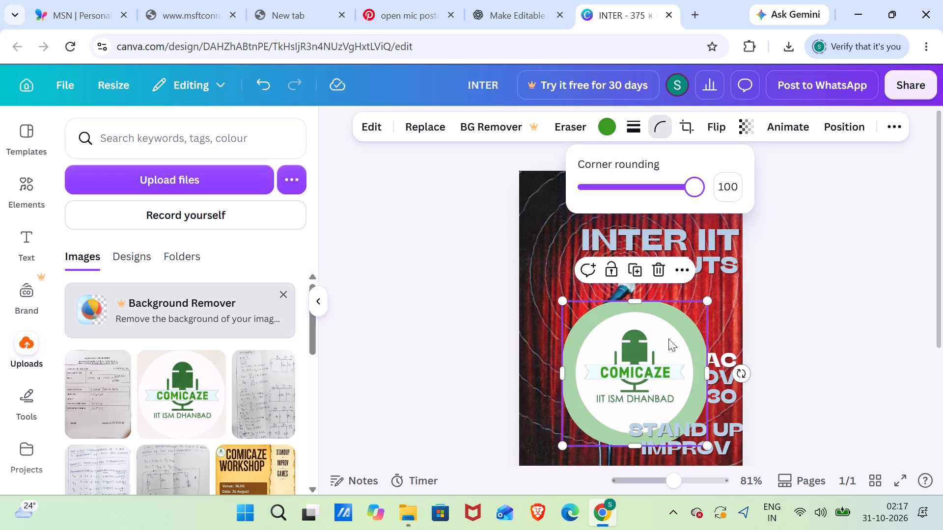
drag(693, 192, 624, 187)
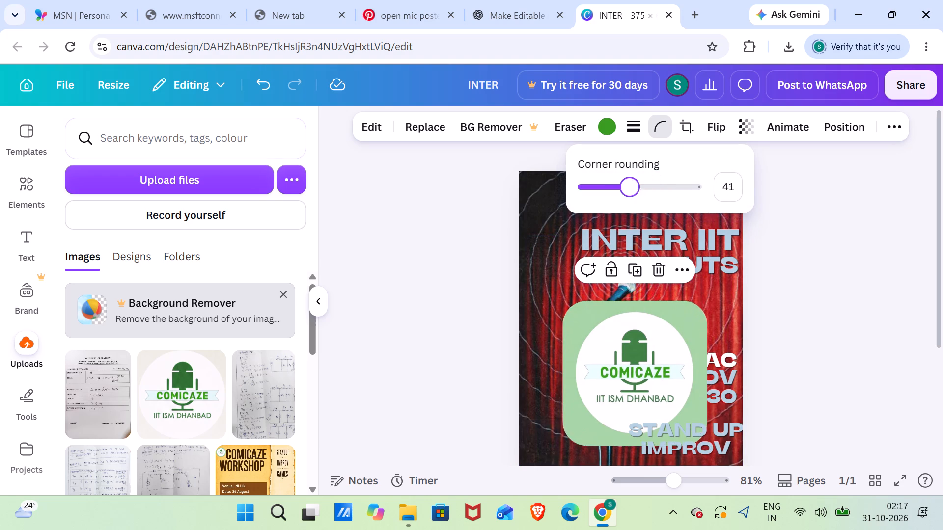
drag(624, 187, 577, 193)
Crop the COMICAZE logo on all four sides to a tight square around its white circle.
click(686, 119)
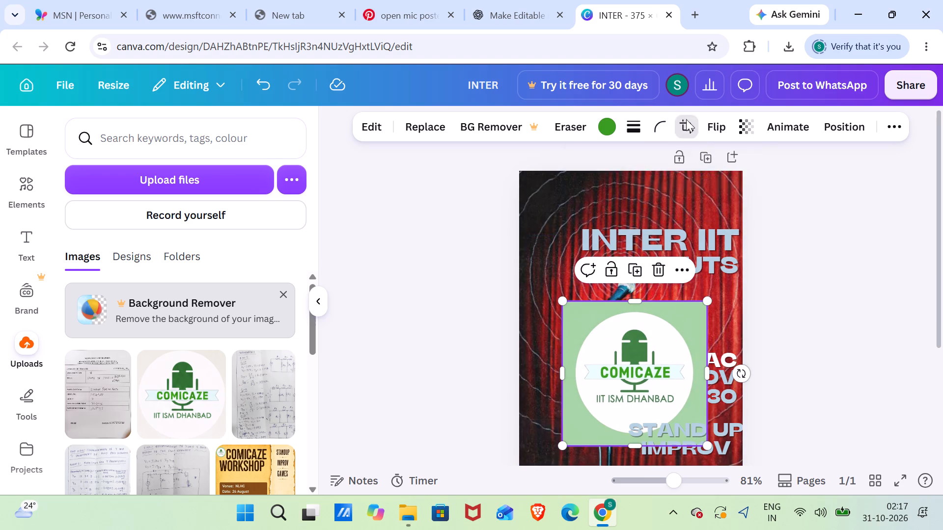
drag(564, 303, 565, 303)
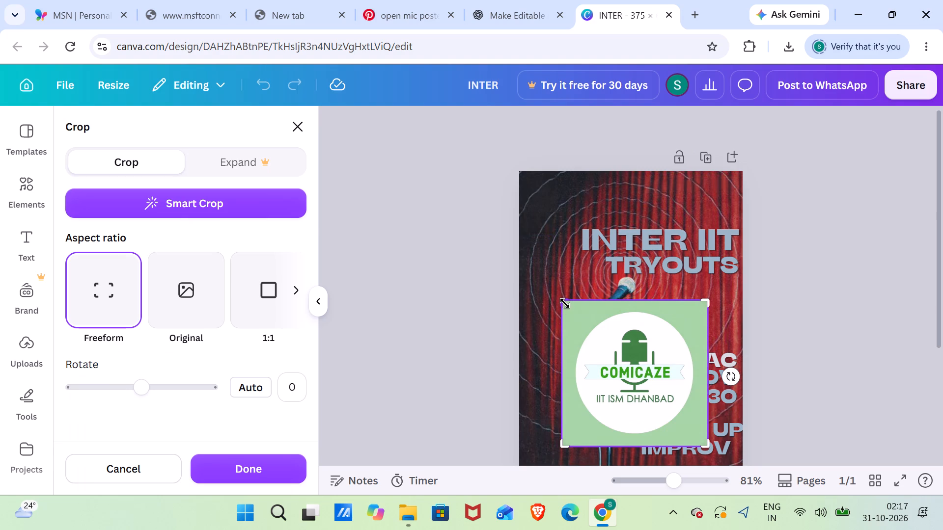
drag(565, 303, 570, 309)
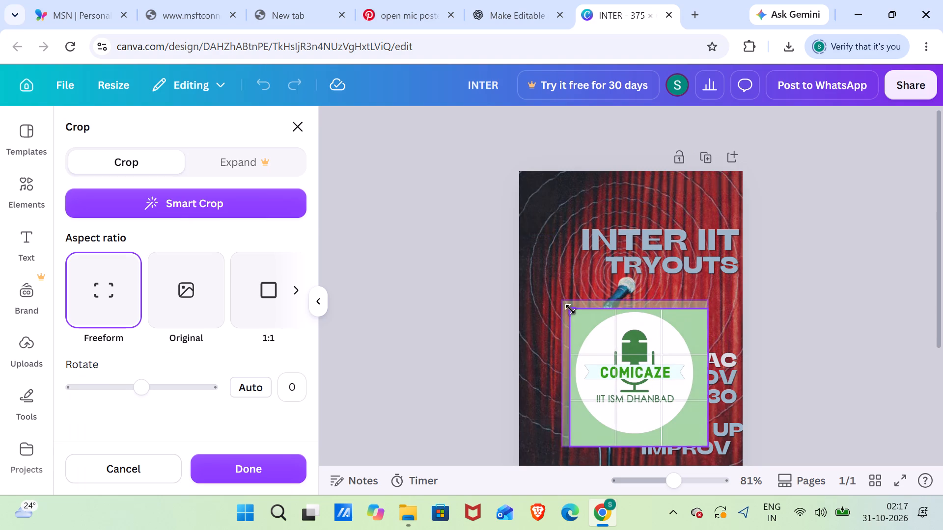
drag(570, 309, 572, 311)
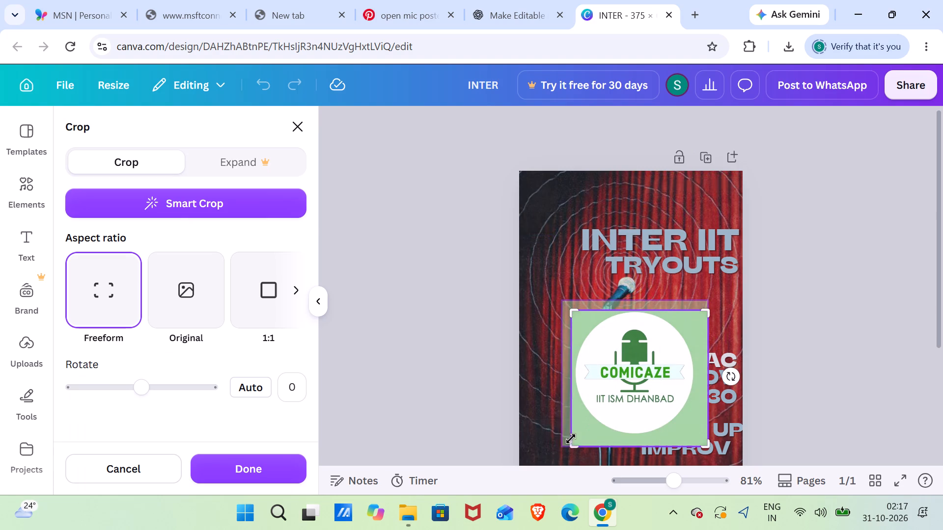
drag(574, 447, 574, 433)
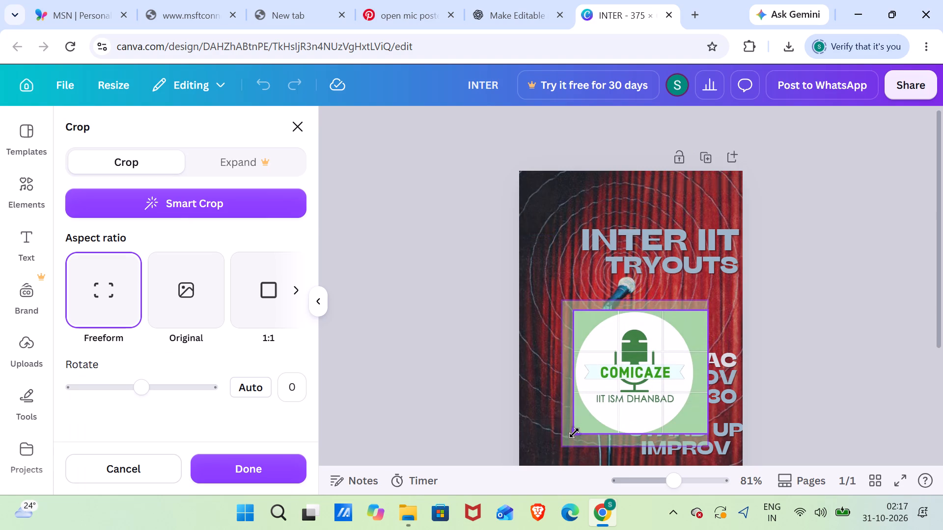
drag(574, 433, 574, 435)
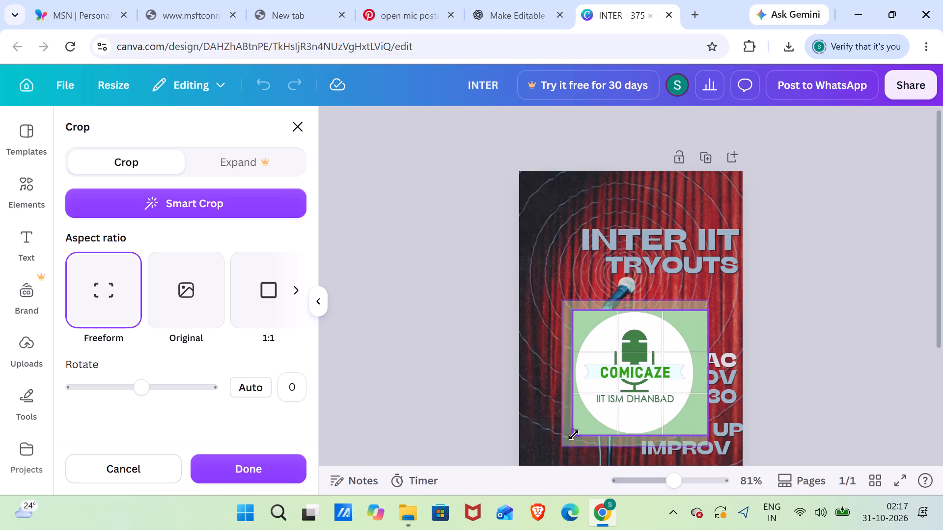
drag(574, 435, 574, 434)
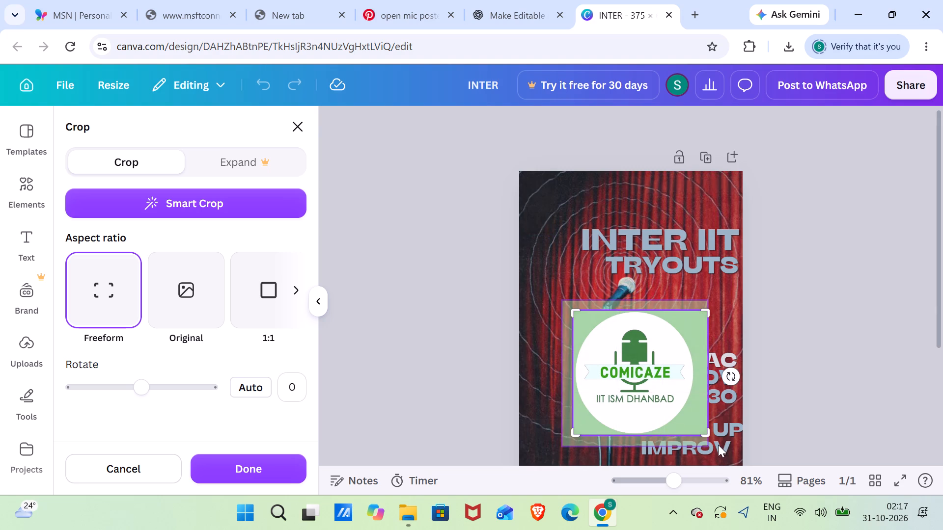
drag(708, 437, 699, 434)
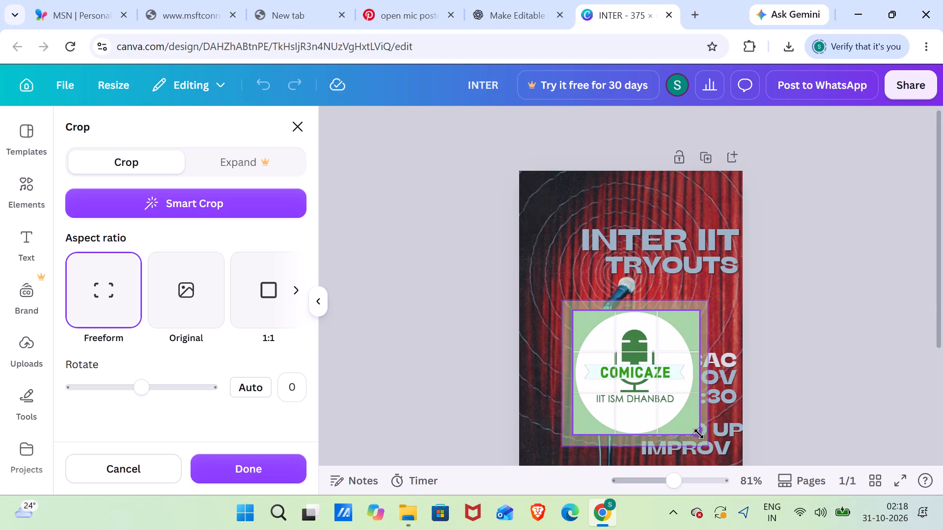
drag(699, 434, 694, 434)
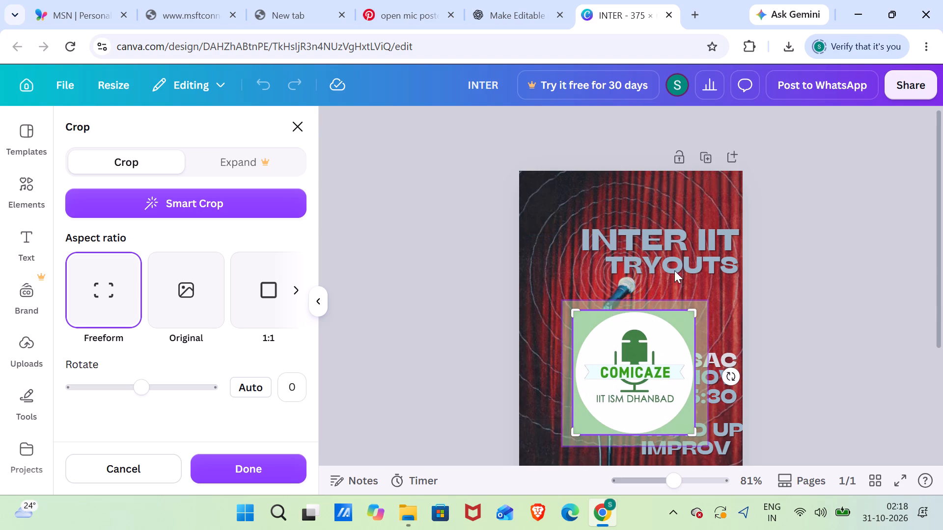
click(274, 462)
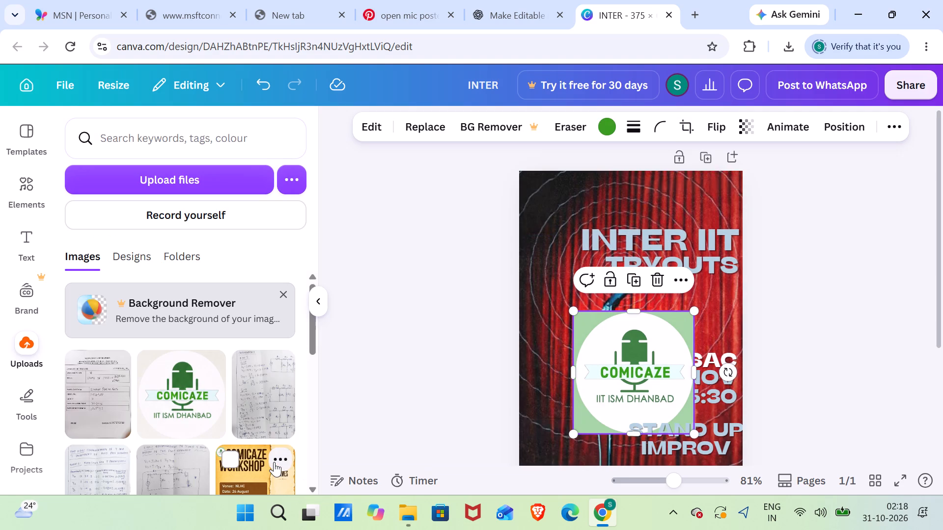
Set the cropped COMICAZE logo's corner rounding to 100 to make it circular.
click(657, 129)
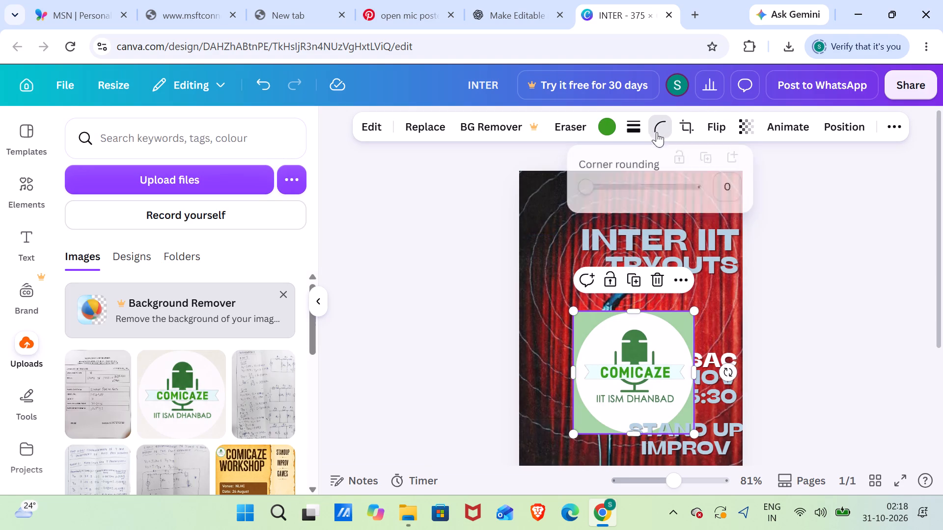
drag(604, 187, 751, 222)
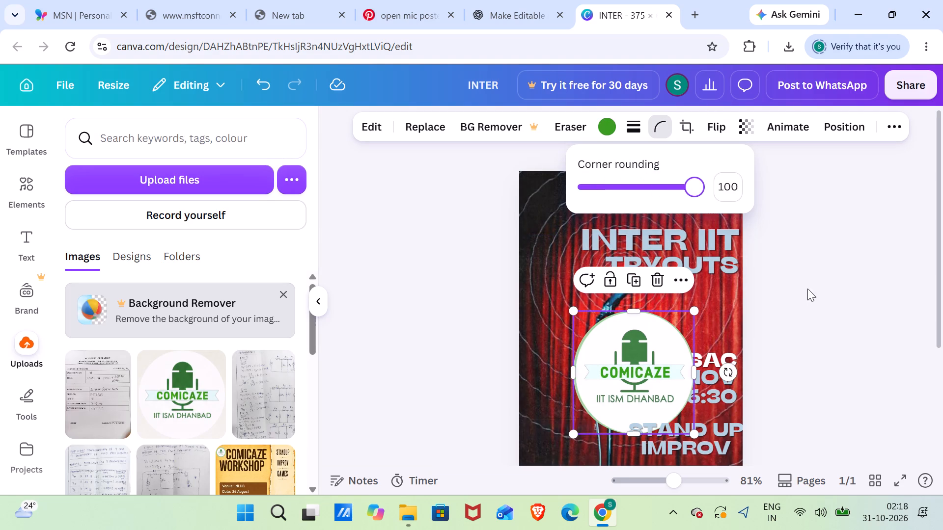
click(809, 289)
Move the circular COMICAZE logo up the poster, over the microphone head and part of the title.
click(600, 364)
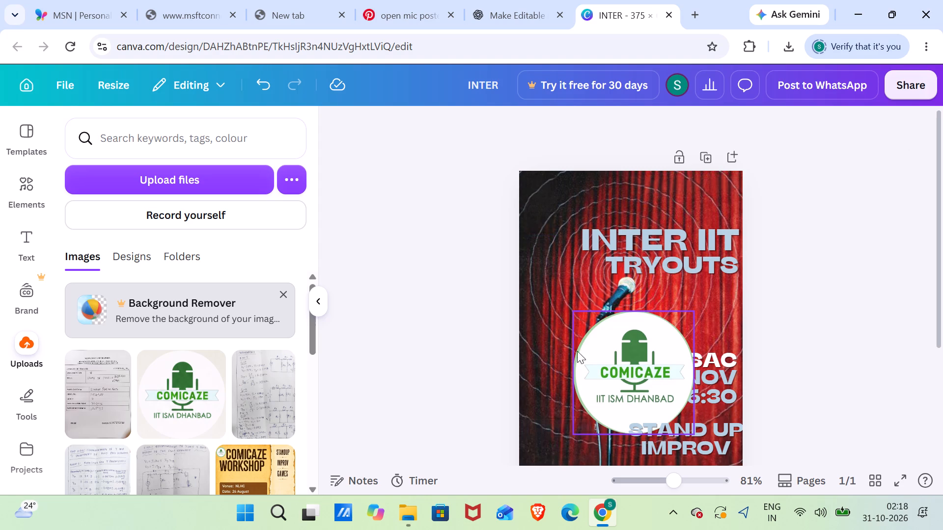
click(592, 363)
drag(592, 363, 589, 287)
Adjust the COMICAZE logo's transparency to 94.
click(731, 123)
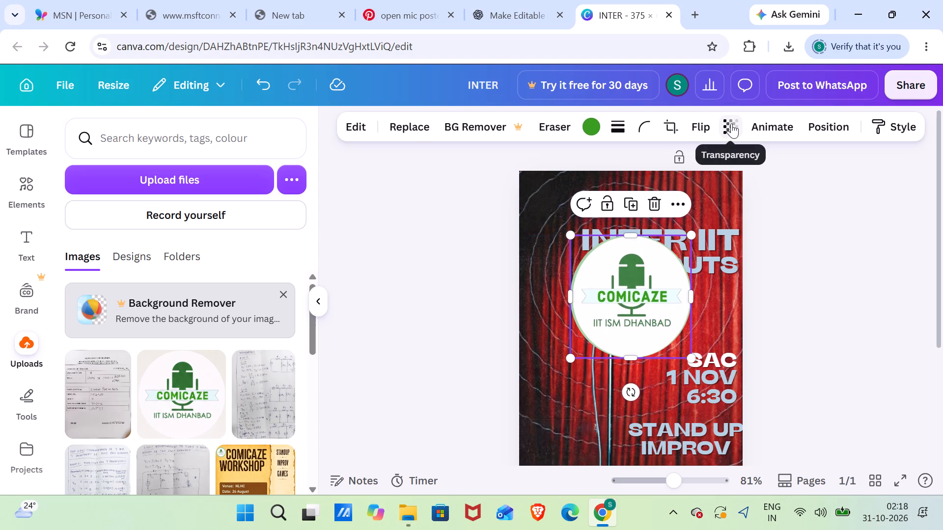
drag(743, 180, 691, 191)
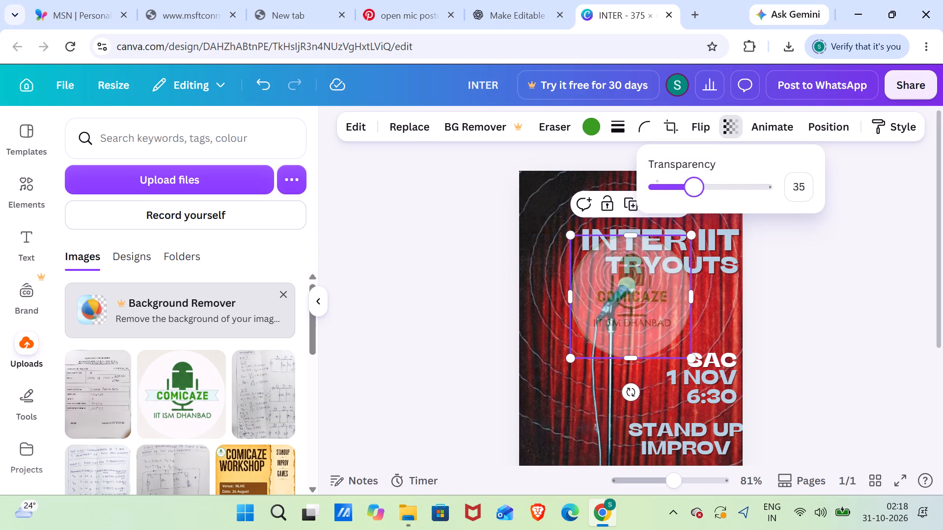
drag(691, 191, 719, 200)
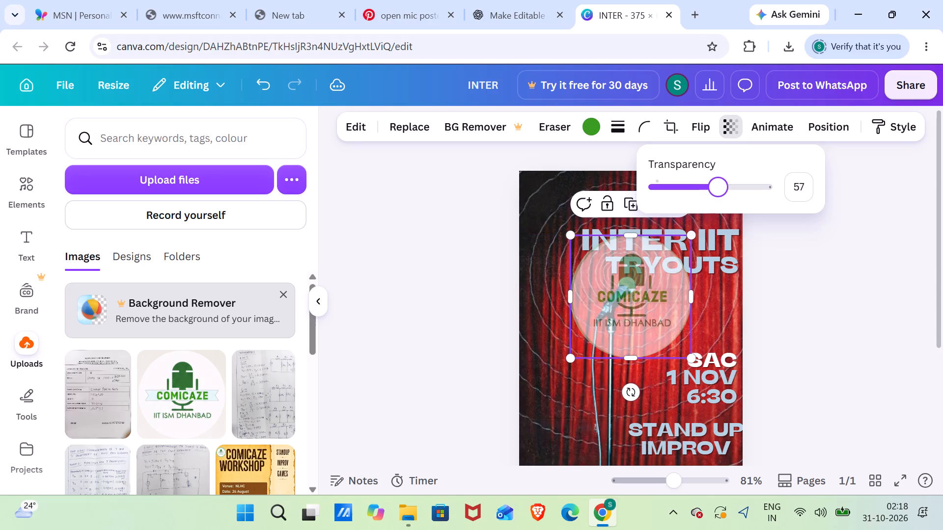
drag(719, 200, 732, 200)
click(761, 317)
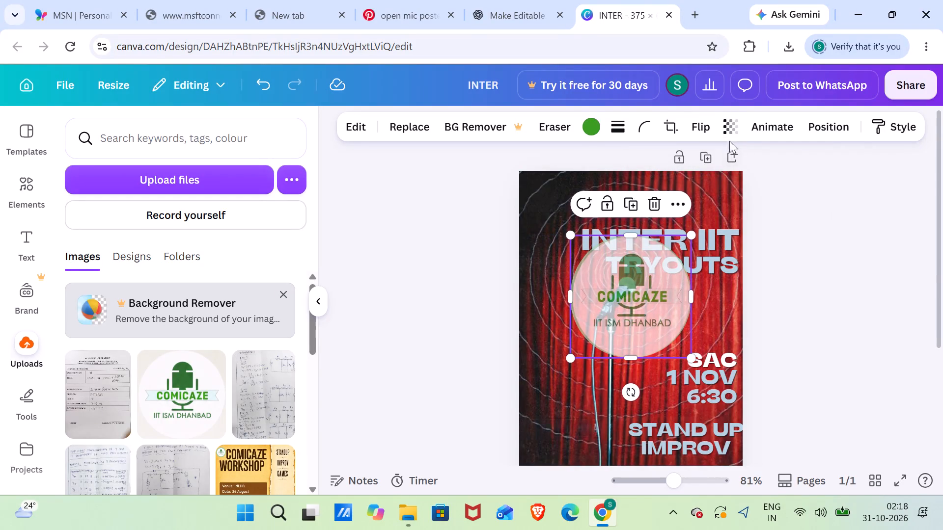
click(735, 132)
drag(727, 188, 760, 202)
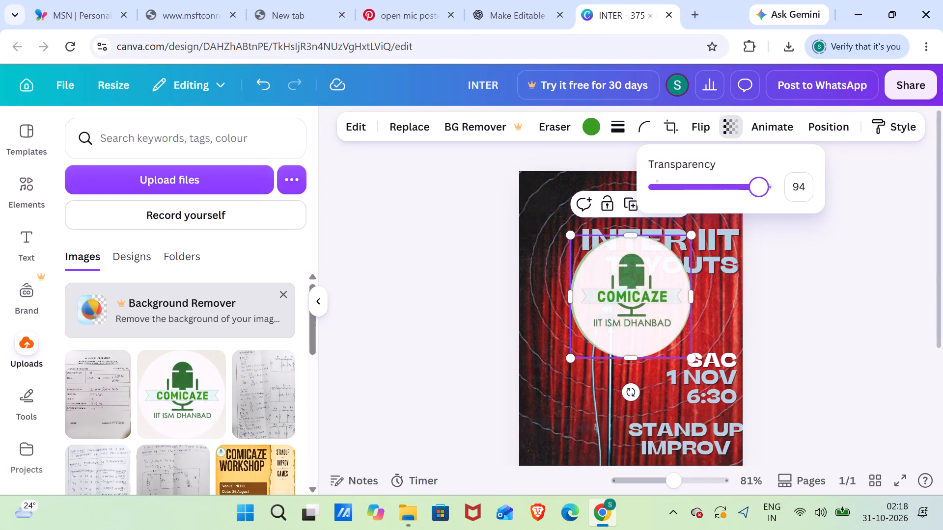
Shrink the circular COMICAZE logo to about 76 by 78 and place it at the poster's top, centred above the INTER IIT TRYOUTS title.
drag(760, 202, 772, 209)
click(794, 255)
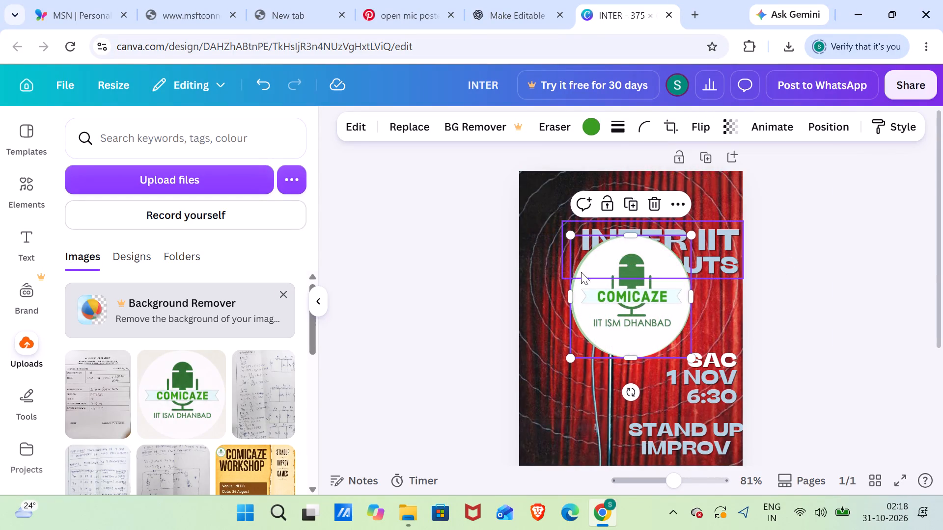
drag(572, 231, 607, 270)
drag(650, 350, 572, 239)
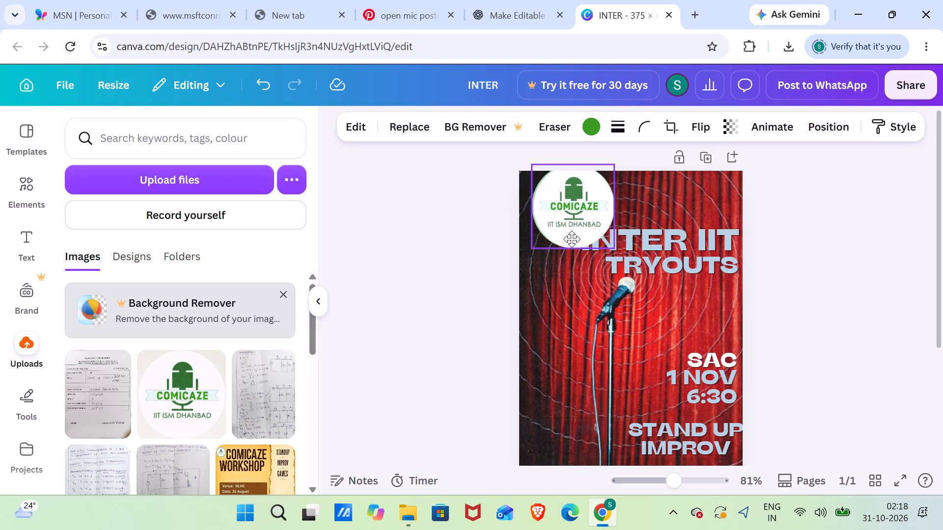
drag(572, 239, 586, 252)
drag(631, 257, 595, 229)
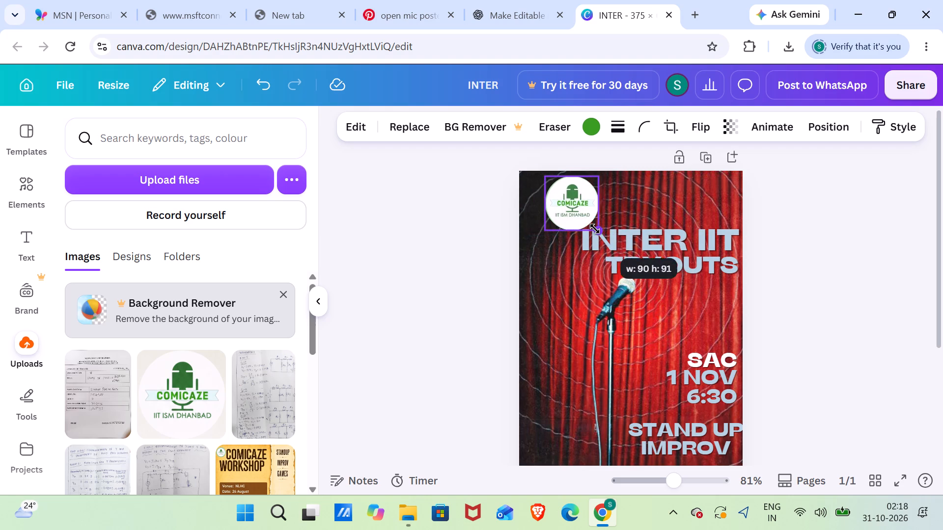
drag(595, 229, 593, 227)
drag(572, 207, 634, 208)
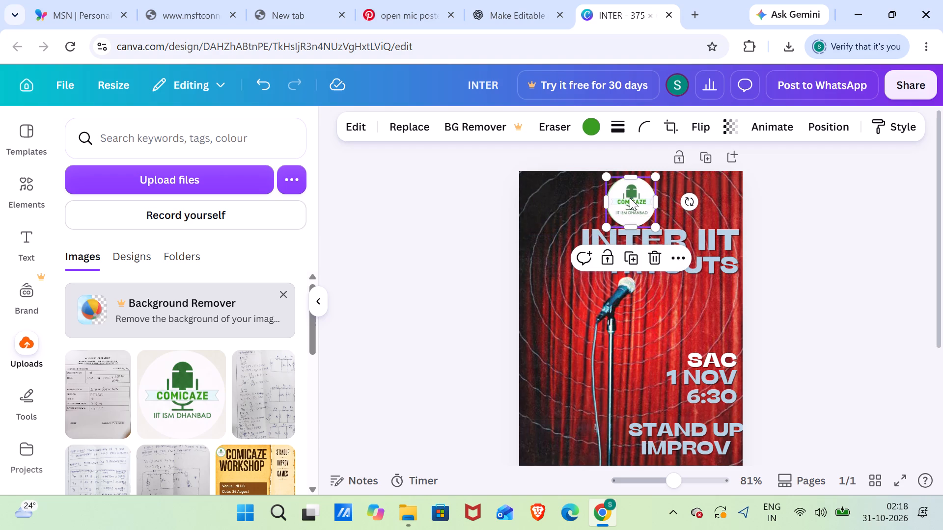
drag(607, 174, 615, 180)
click(623, 215)
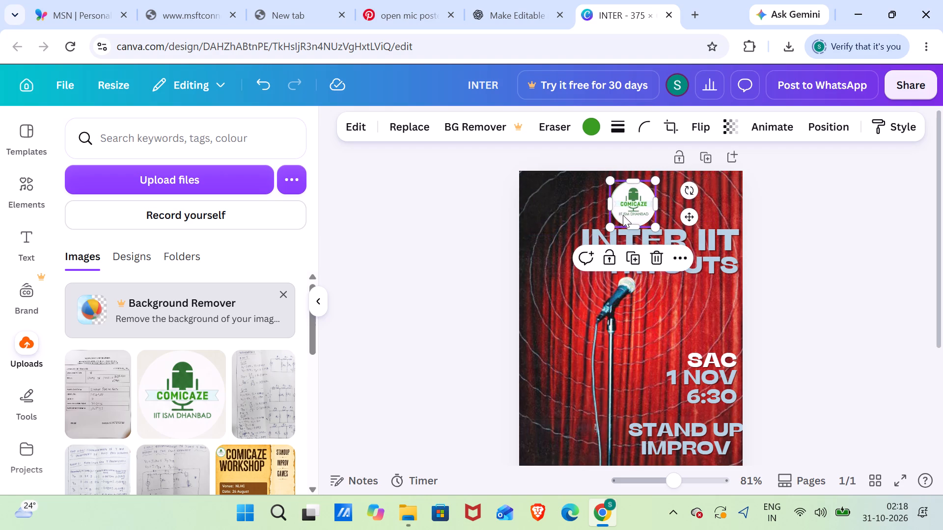
click(405, 274)
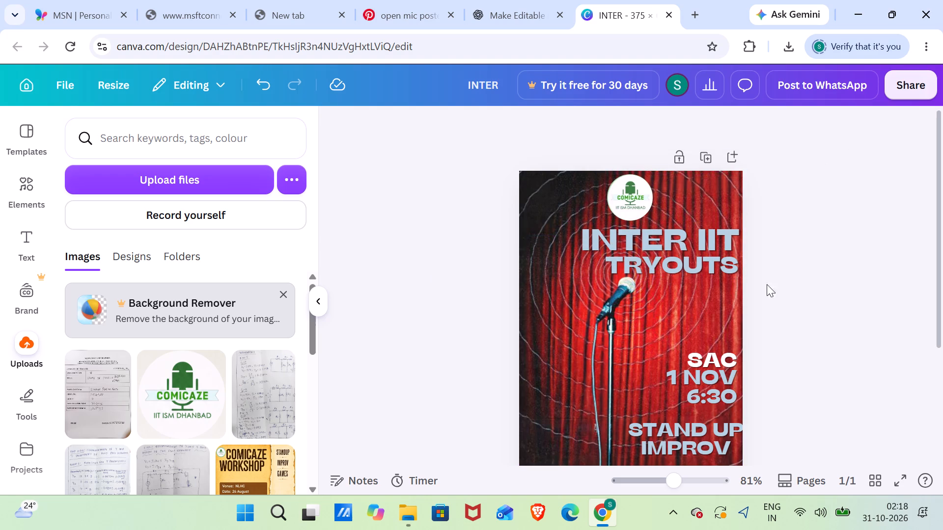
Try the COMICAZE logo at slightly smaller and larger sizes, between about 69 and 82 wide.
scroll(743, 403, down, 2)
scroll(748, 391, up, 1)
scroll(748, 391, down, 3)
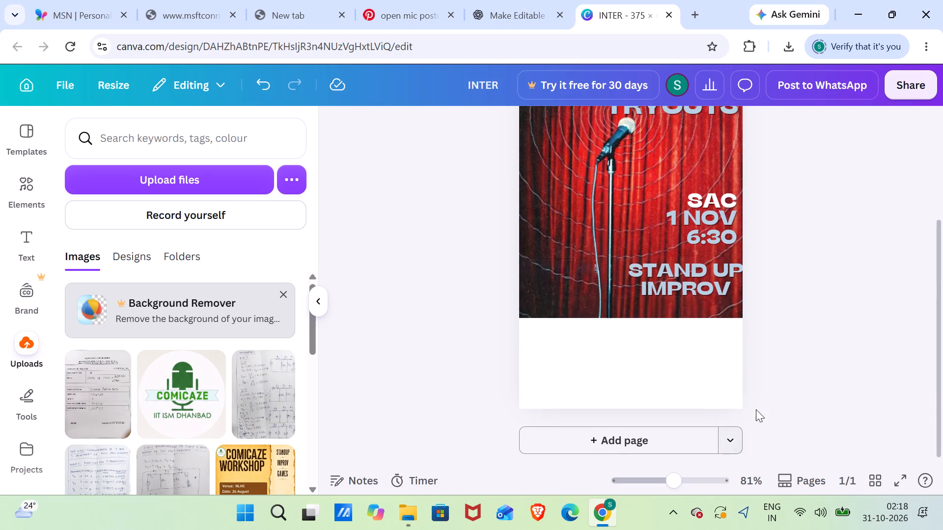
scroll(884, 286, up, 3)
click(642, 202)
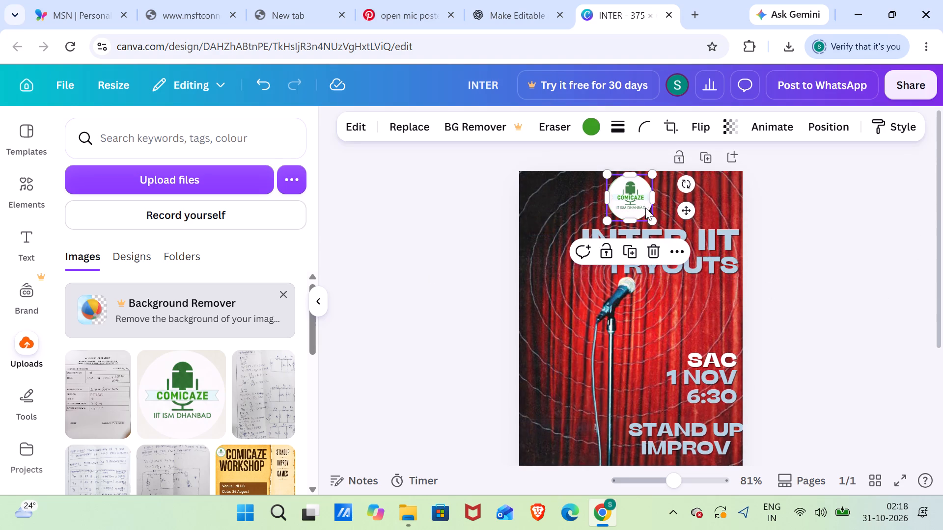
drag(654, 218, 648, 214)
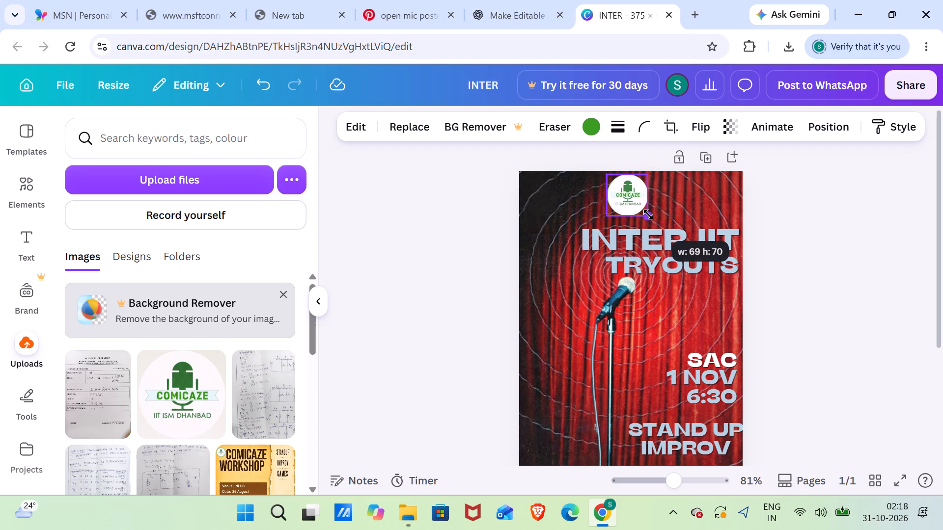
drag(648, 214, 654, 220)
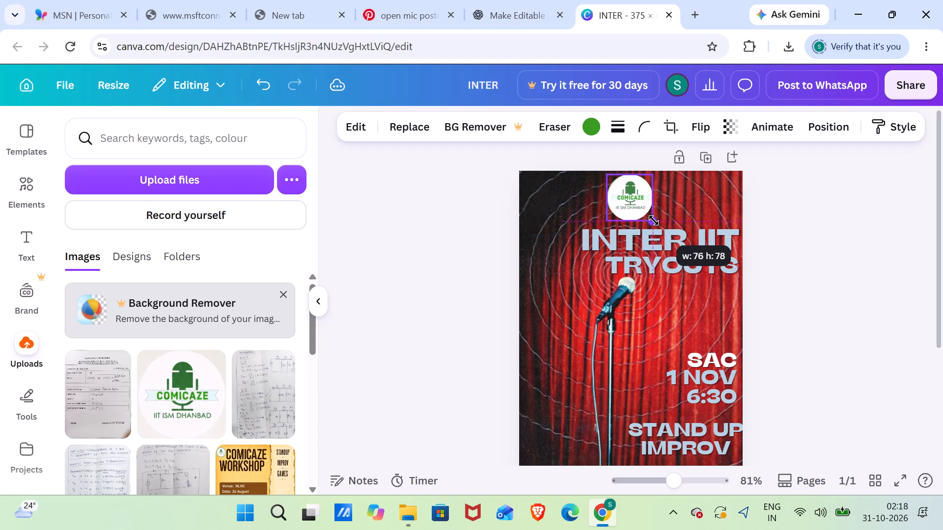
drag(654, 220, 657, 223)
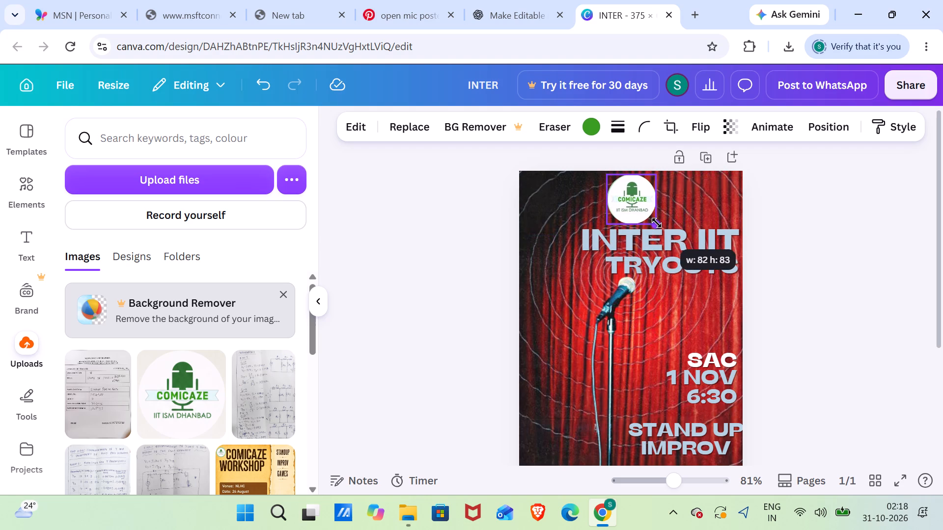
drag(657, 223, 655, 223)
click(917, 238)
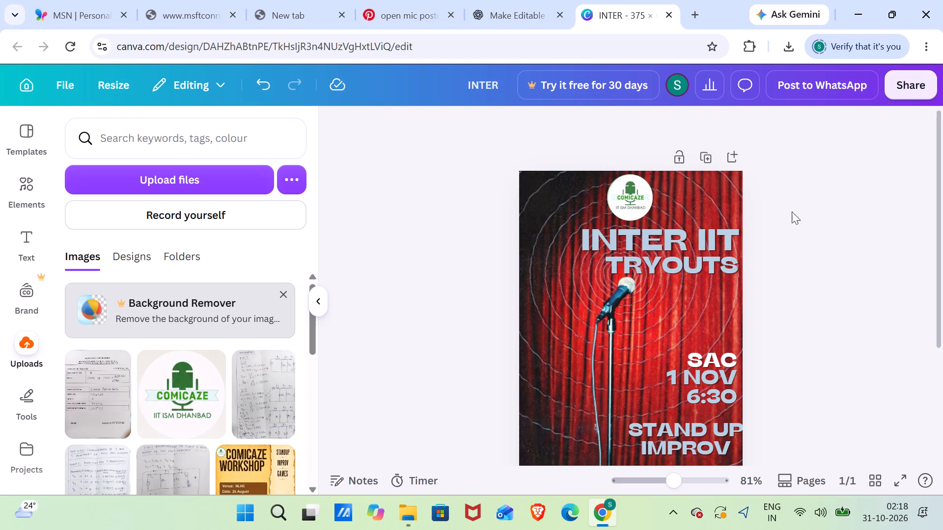
Align the COMICAZE logo to the horizontal centre of the page.
click(636, 199)
click(681, 250)
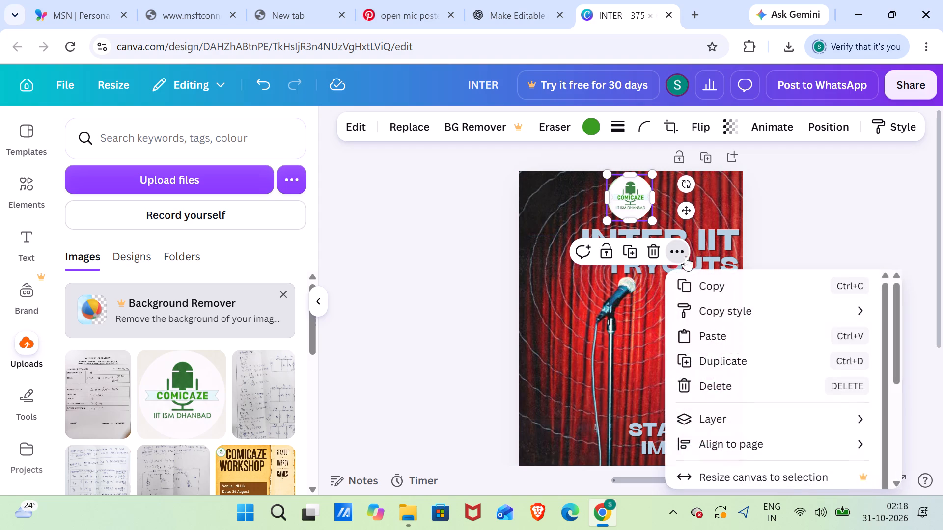
click(734, 438)
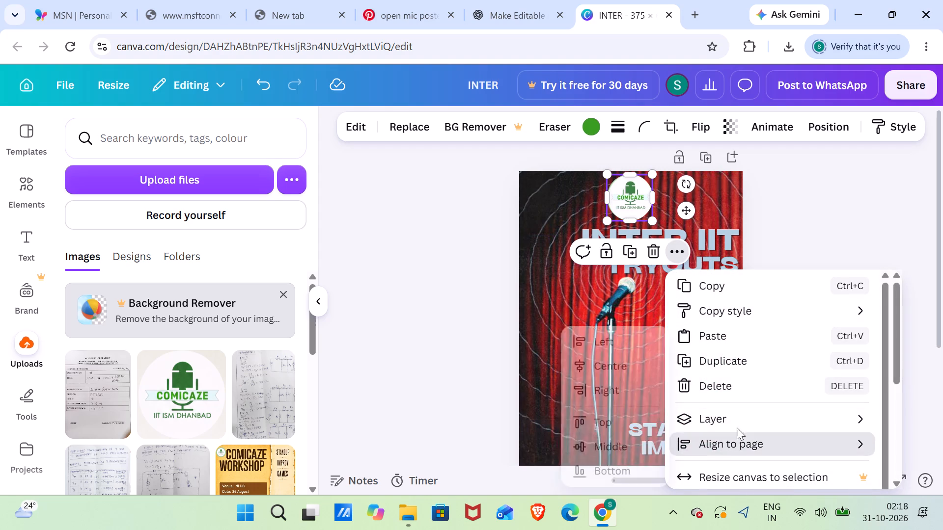
click(726, 441)
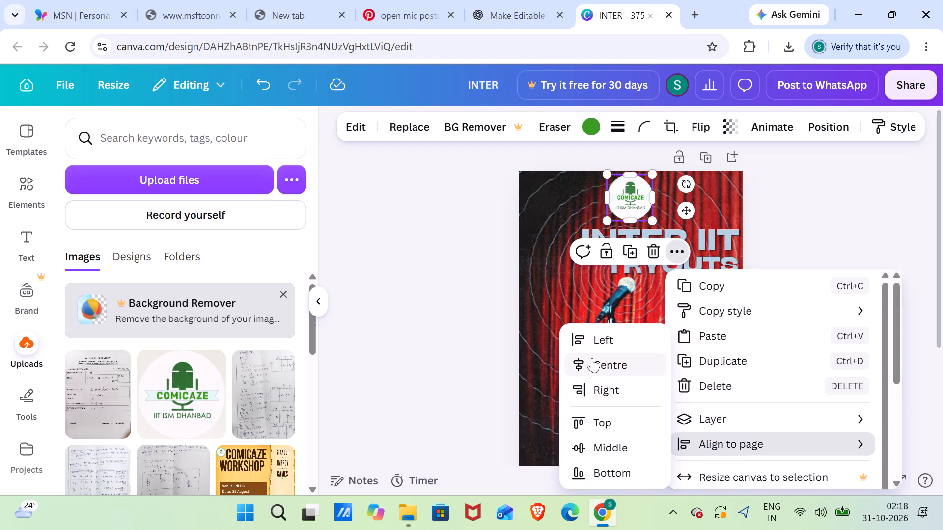
click(592, 358)
click(443, 332)
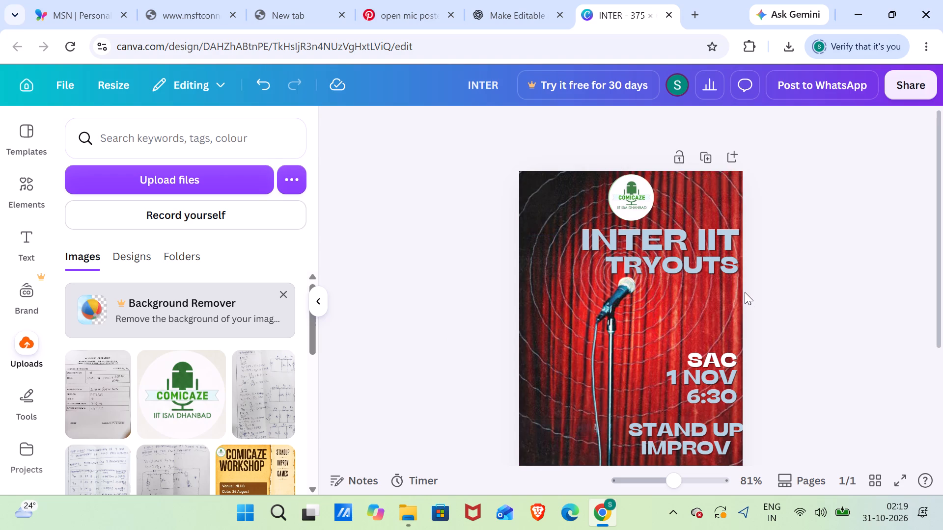
Shift the microphone and its stand slightly left along the poster photo's bottom edge, keeping the head just below the title.
scroll(745, 291, down, 1)
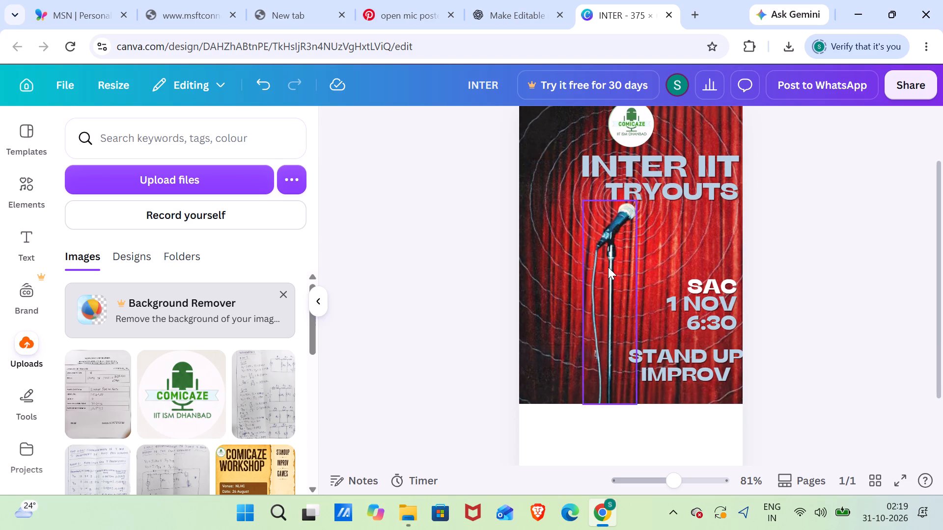
drag(608, 267, 595, 266)
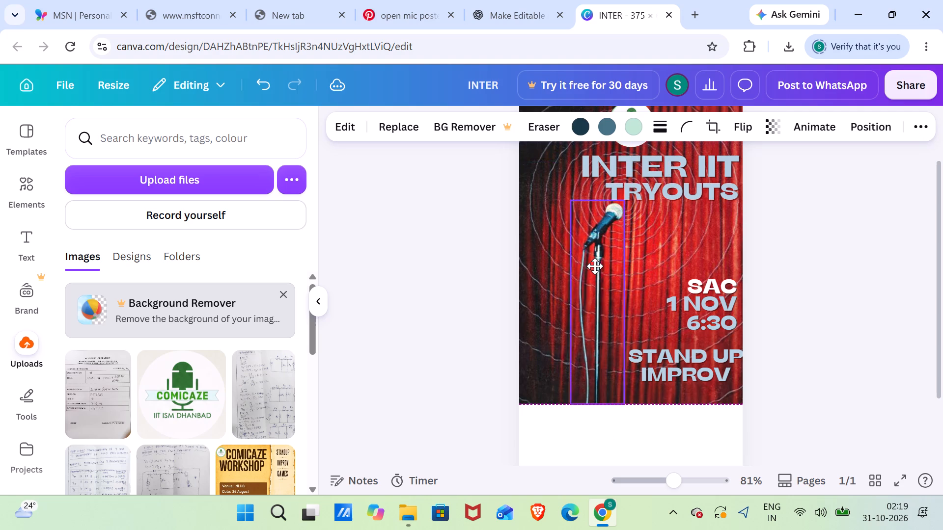
drag(595, 266, 589, 265)
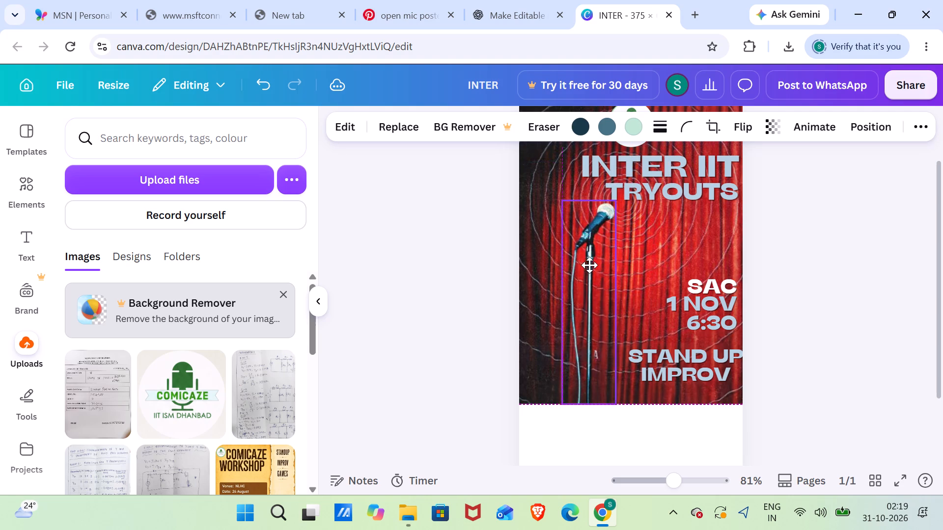
drag(589, 265, 595, 265)
click(424, 258)
scroll(480, 281, up, 1)
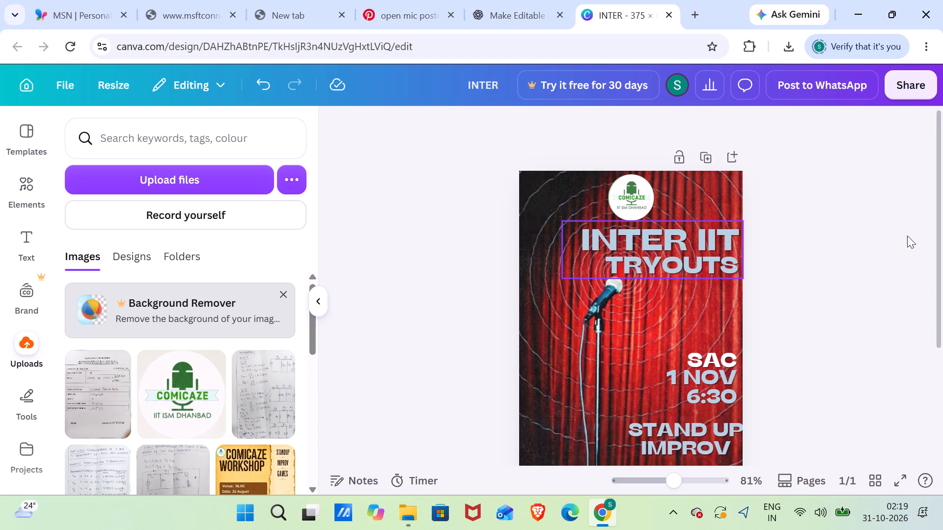
drag(607, 372, 614, 372)
click(466, 361)
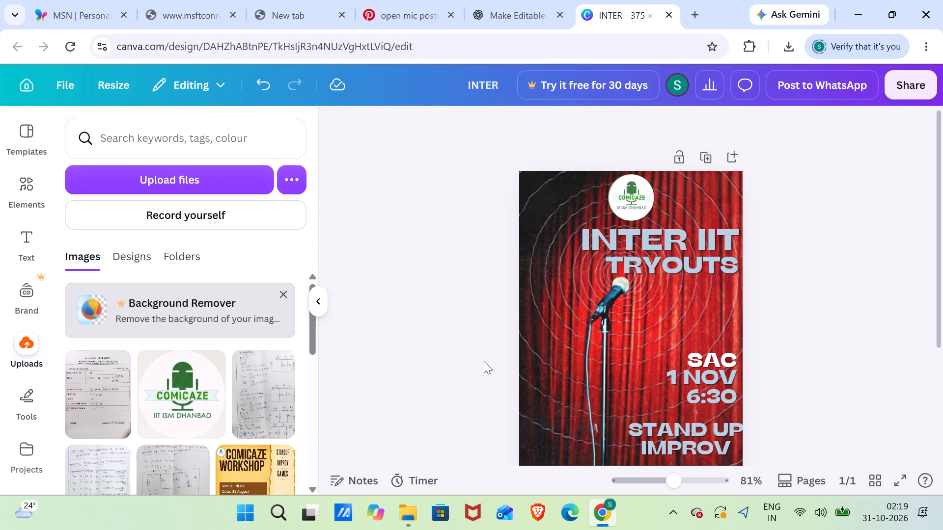
Lock the poster page.
scroll(484, 362, down, 2)
scroll(484, 362, up, 1)
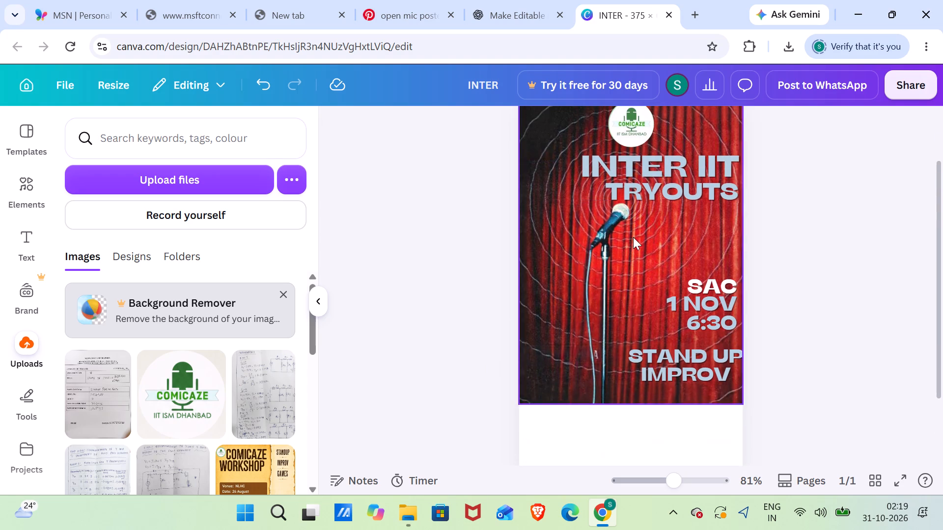
scroll(537, 197, up, 1)
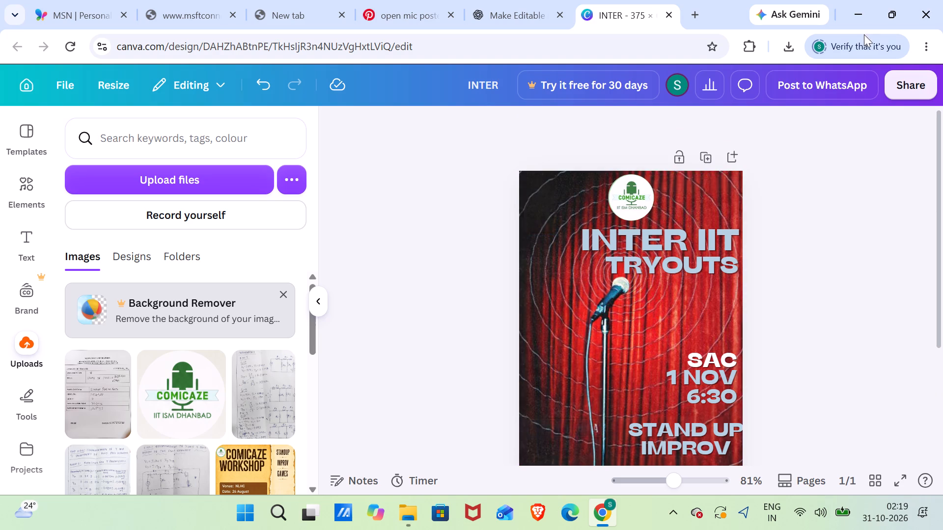
click(684, 155)
click(923, 220)
Copy the design's share link and allow view access for anyone with the link.
scroll(923, 220, down, 4)
scroll(923, 220, up, 1)
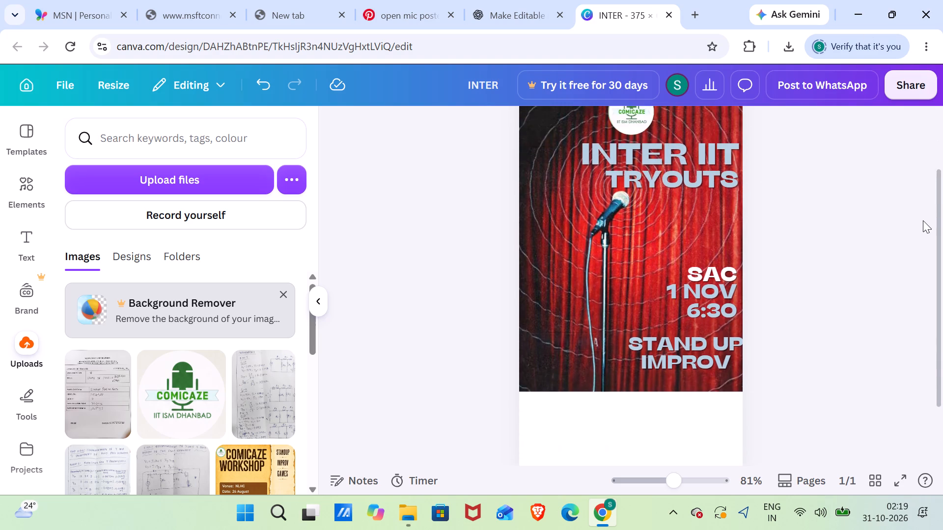
scroll(923, 220, down, 3)
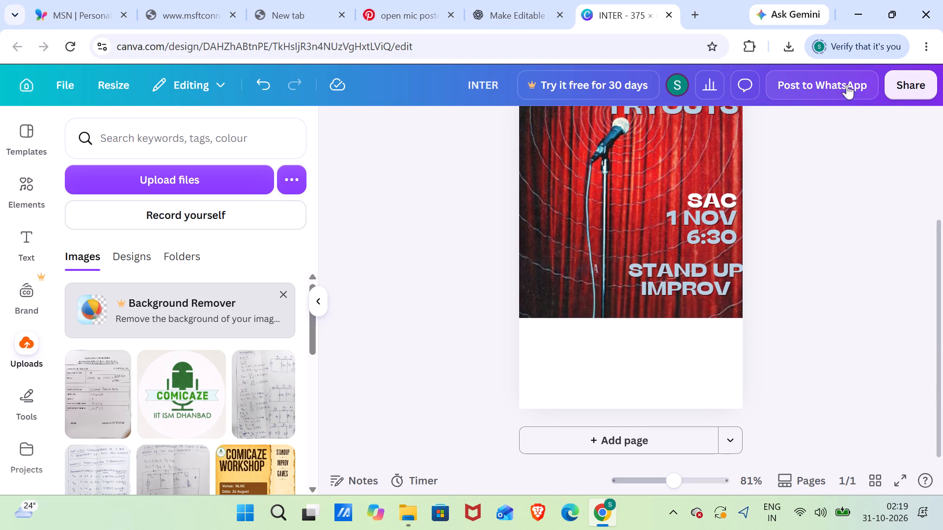
click(915, 88)
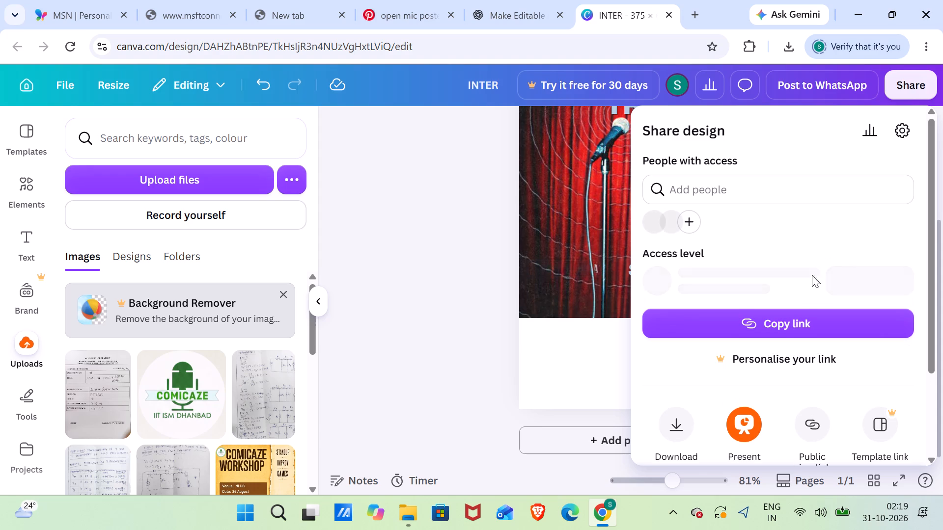
click(789, 329)
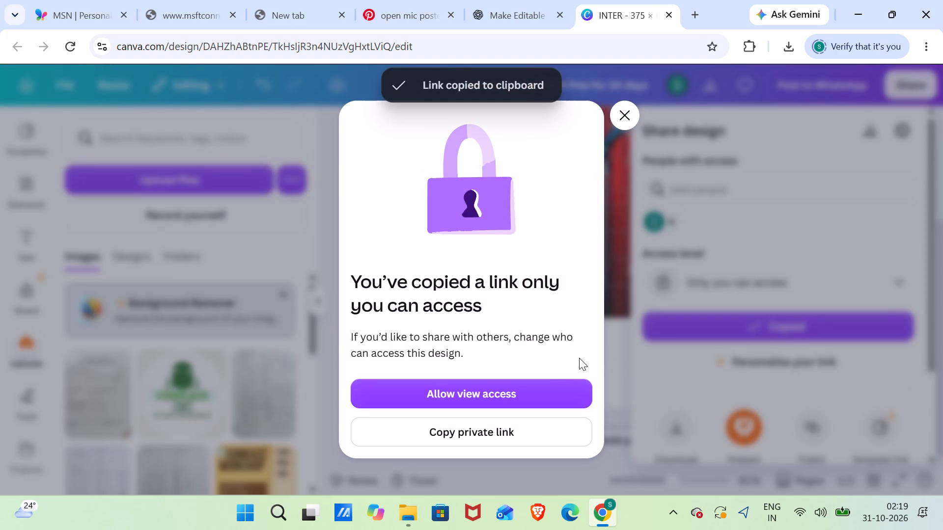
click(525, 384)
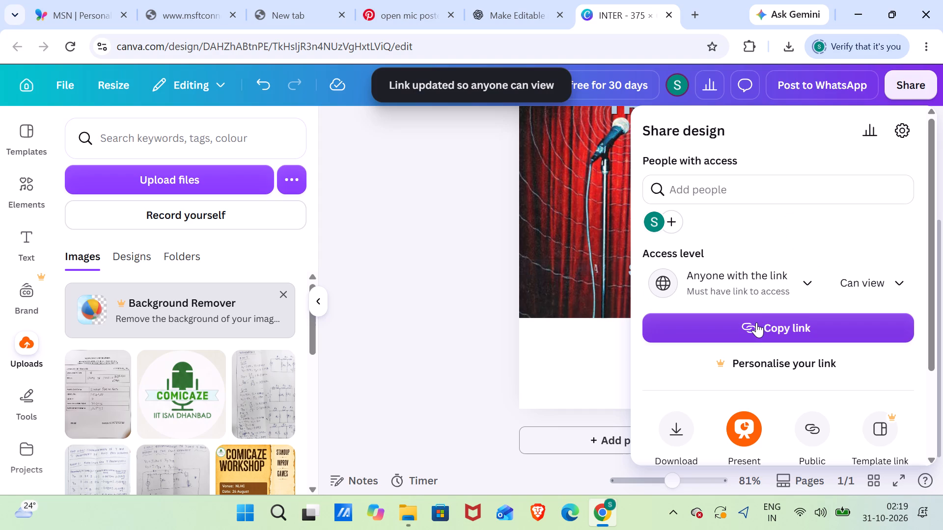
Open the Windows search.
click(269, 520)
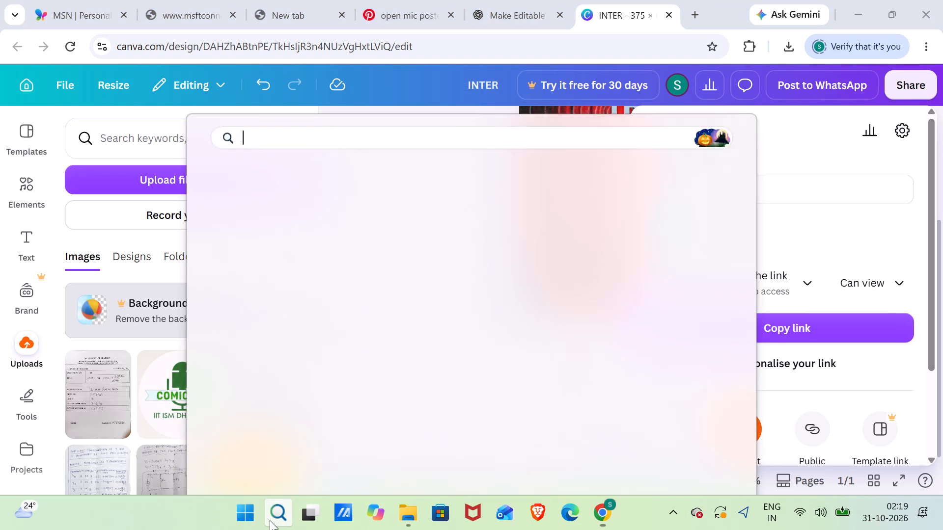
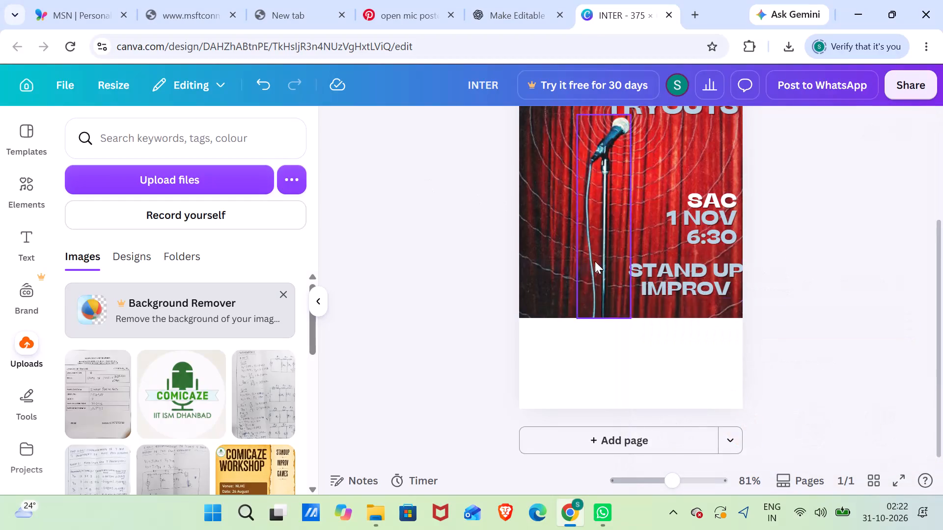
Unlock the poster page for editing.
click(599, 261)
click(437, 306)
click(556, 342)
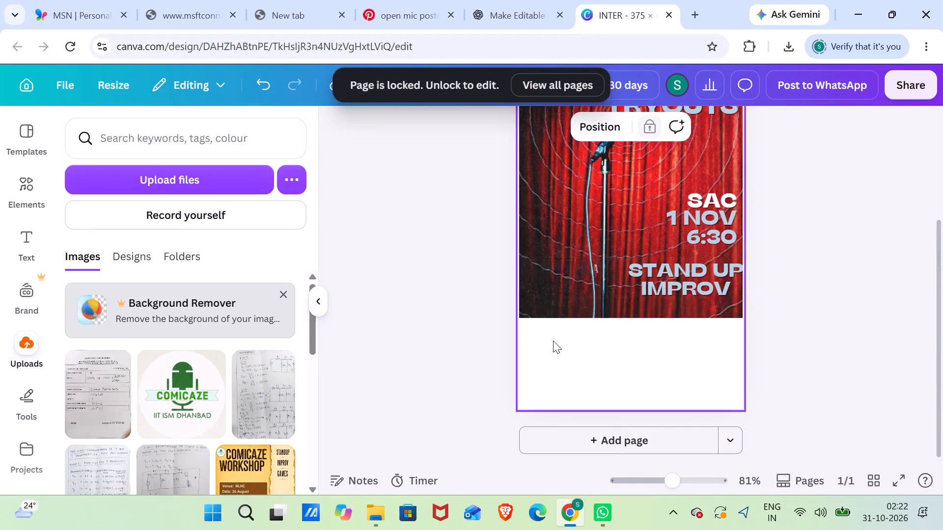
click(616, 125)
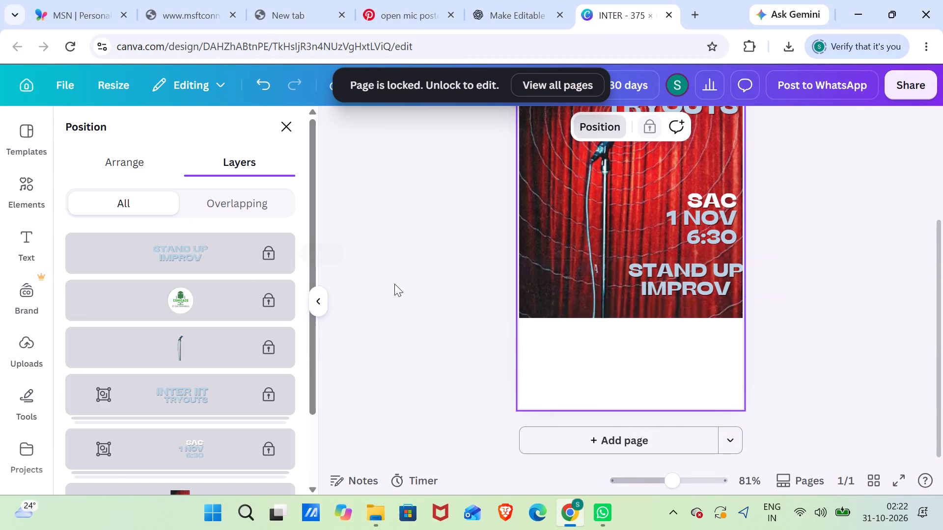
scroll(395, 283, up, 2)
scroll(498, 230, down, 1)
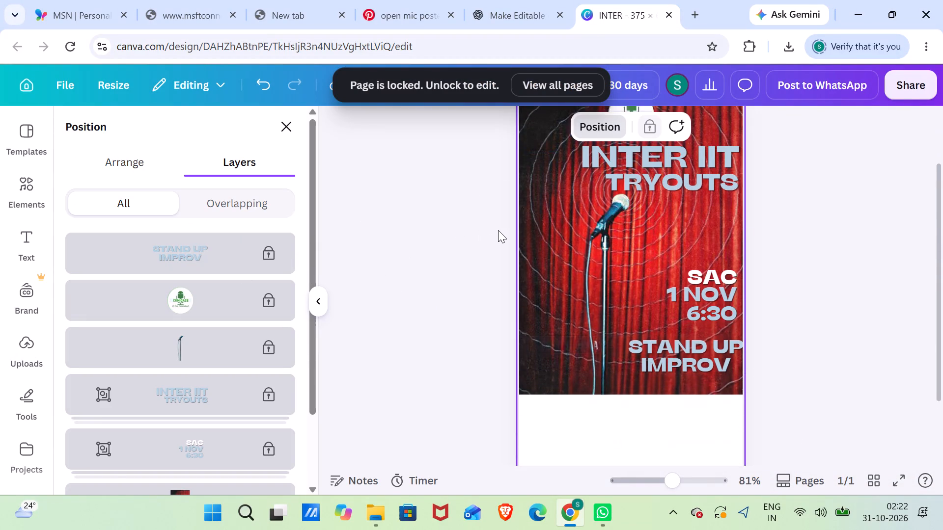
scroll(498, 230, down, 1)
scroll(498, 230, up, 5)
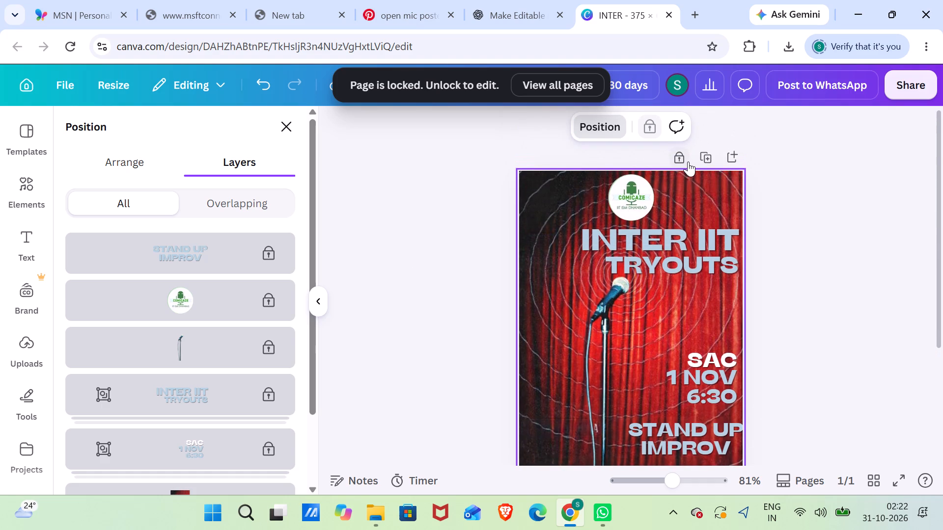
click(689, 161)
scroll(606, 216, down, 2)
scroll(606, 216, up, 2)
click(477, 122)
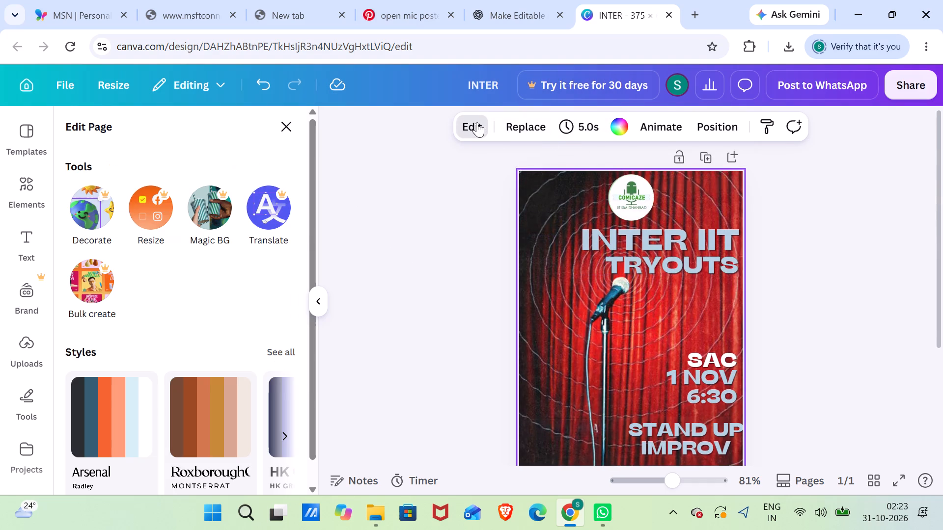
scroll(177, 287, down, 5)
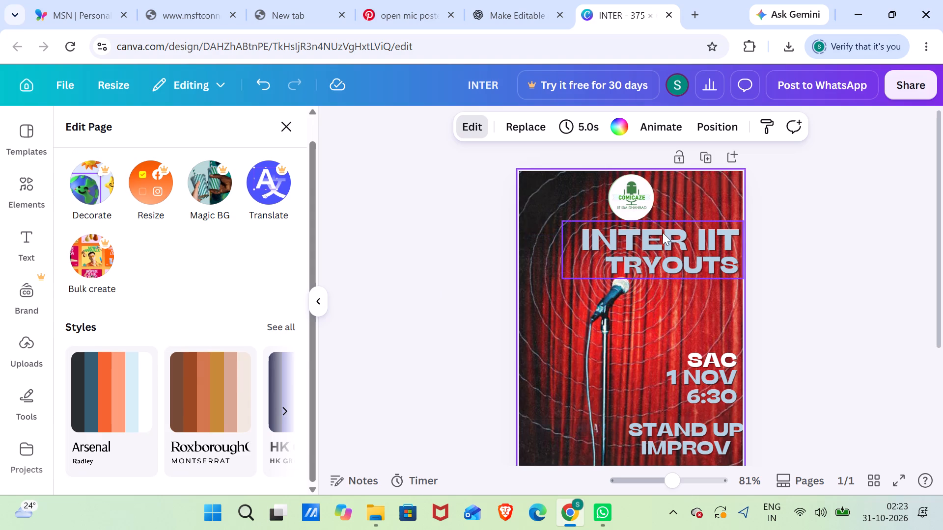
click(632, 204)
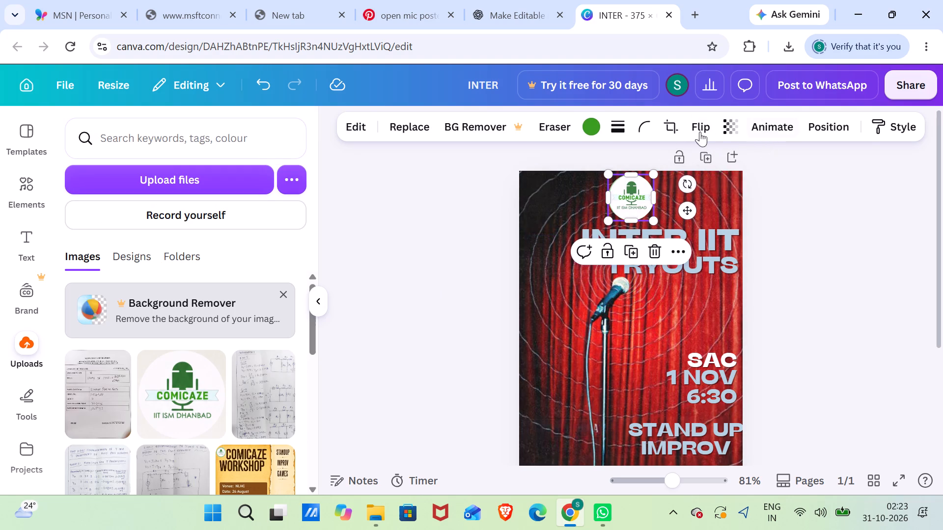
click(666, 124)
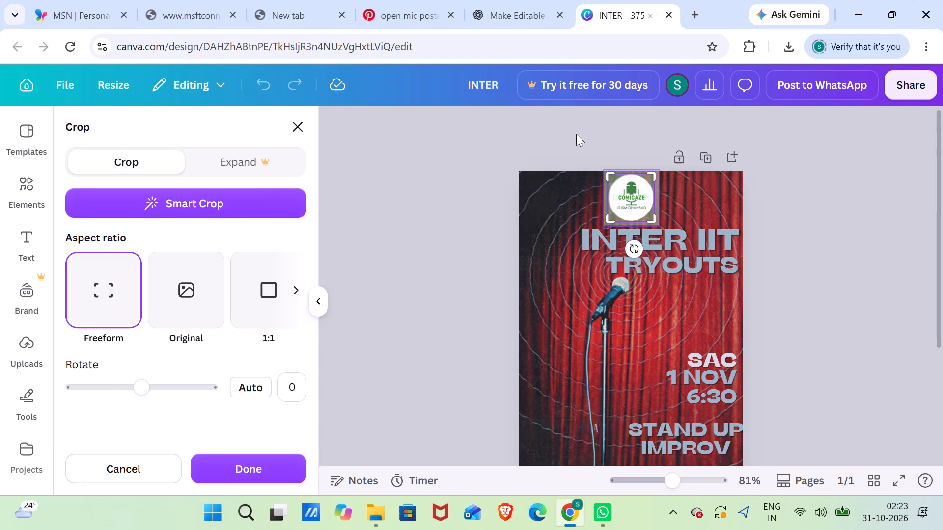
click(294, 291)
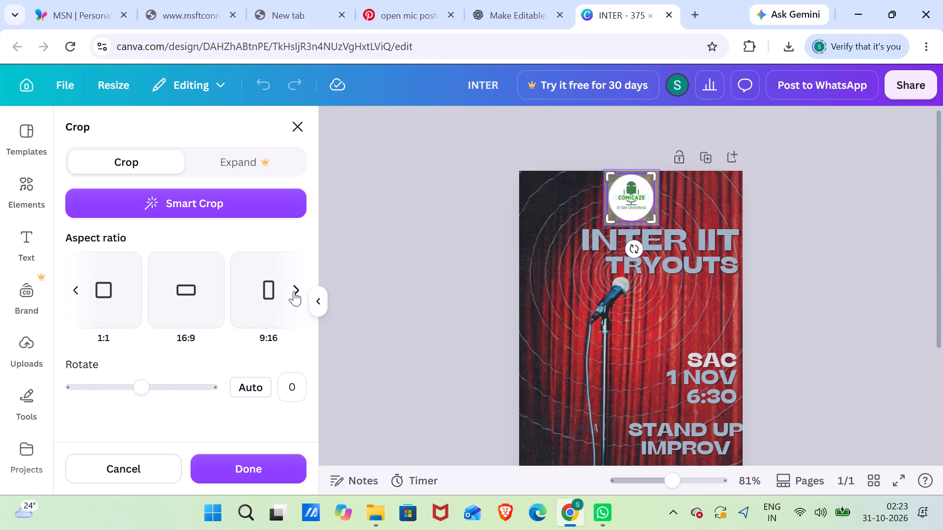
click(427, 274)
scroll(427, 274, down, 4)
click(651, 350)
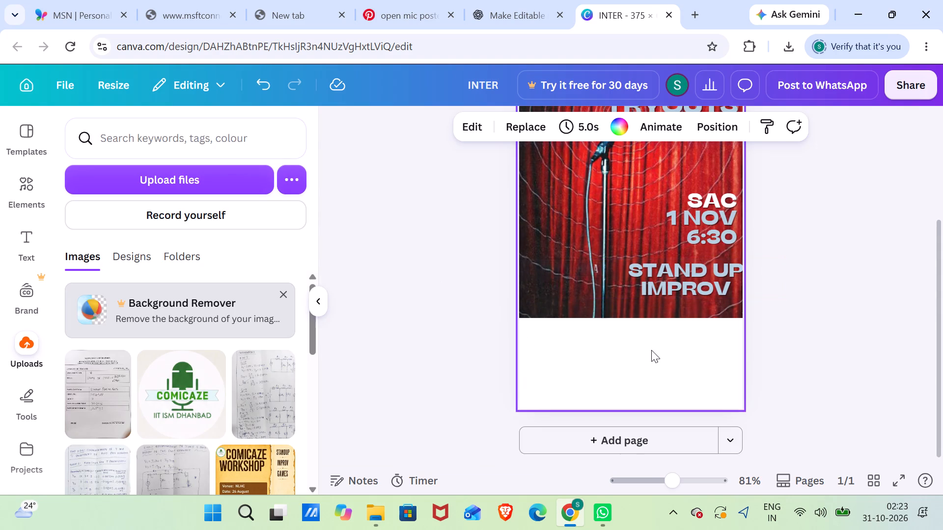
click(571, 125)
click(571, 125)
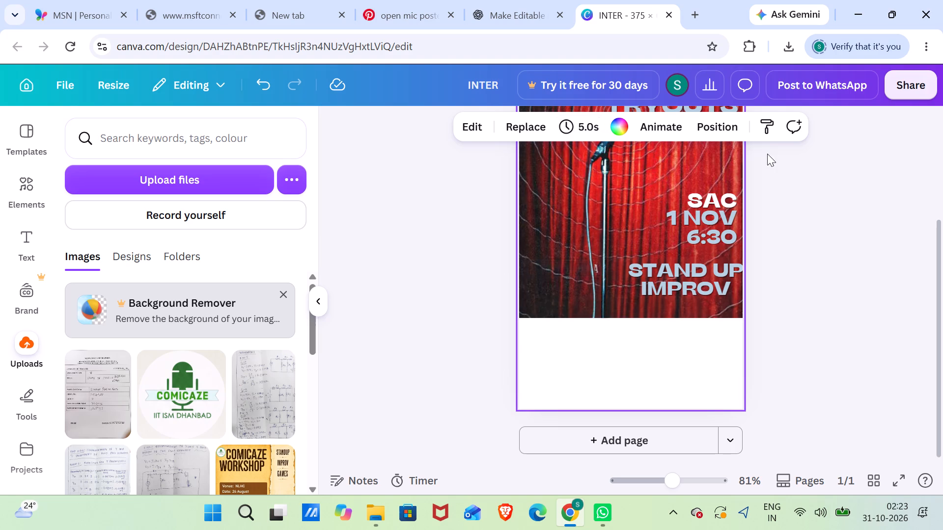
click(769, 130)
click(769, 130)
Look through the background colour and gradient options for the poster page.
click(621, 116)
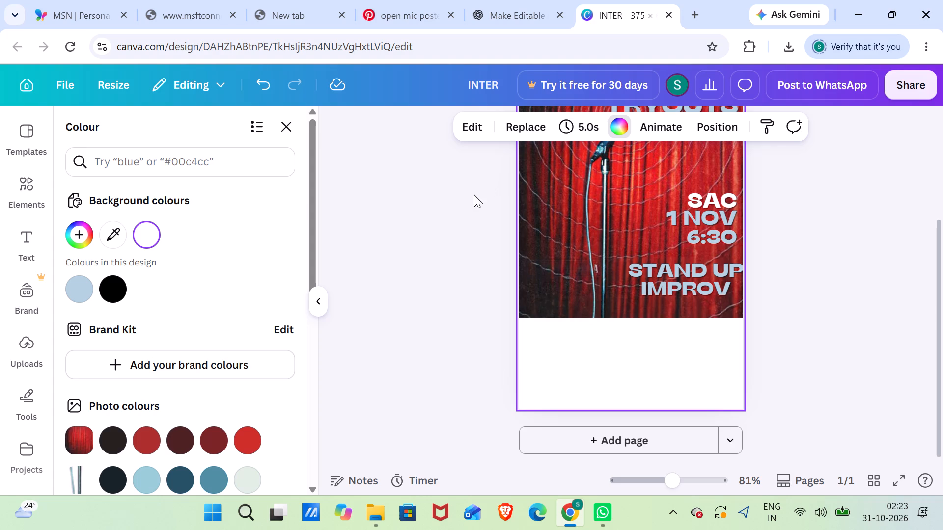
scroll(386, 288, down, 3)
scroll(65, 301, down, 10)
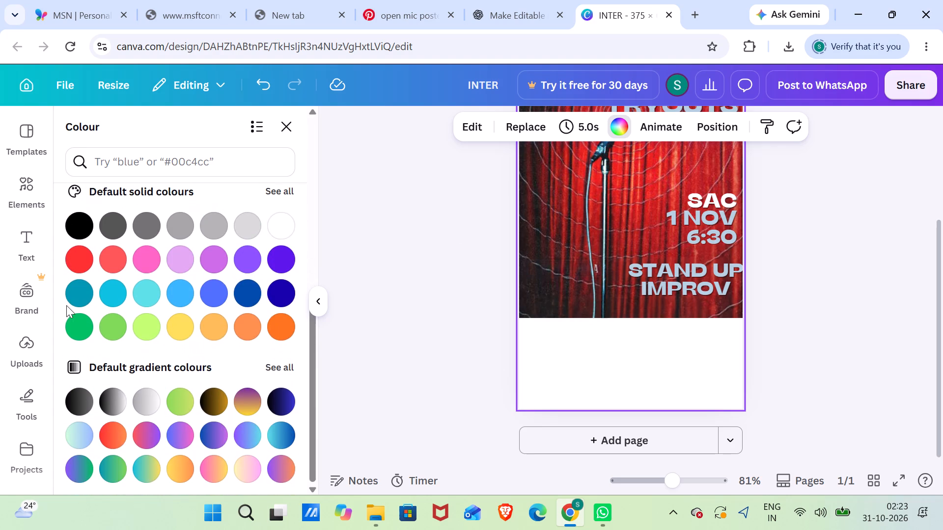
scroll(66, 305, down, 4)
scroll(402, 375, up, 13)
scroll(407, 374, down, 4)
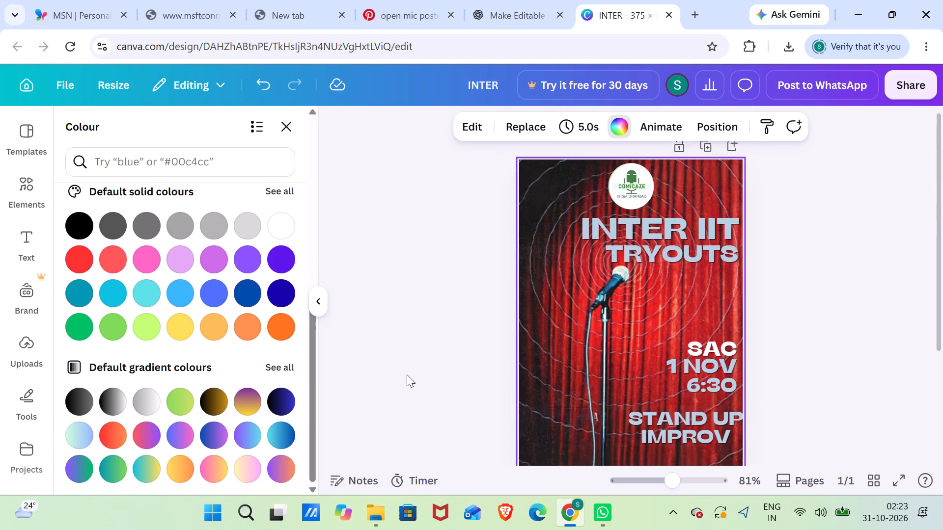
scroll(407, 374, down, 2)
click(839, 334)
click(839, 334)
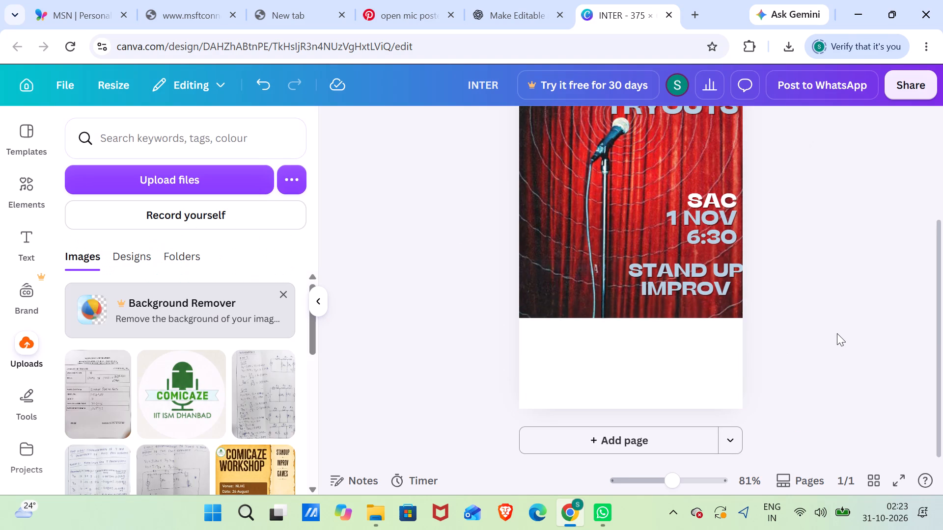
Show the page thumbnail strip beneath the poster.
click(774, 480)
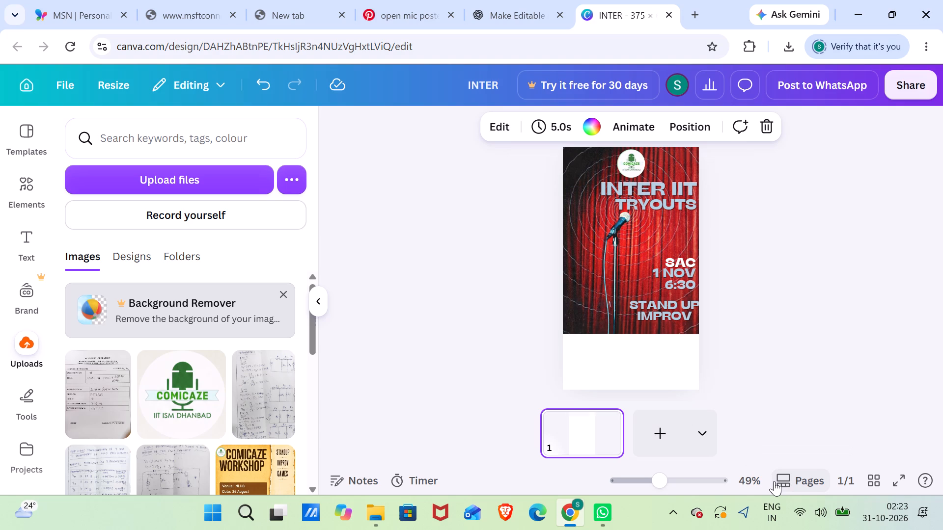
scroll(694, 303, up, 2)
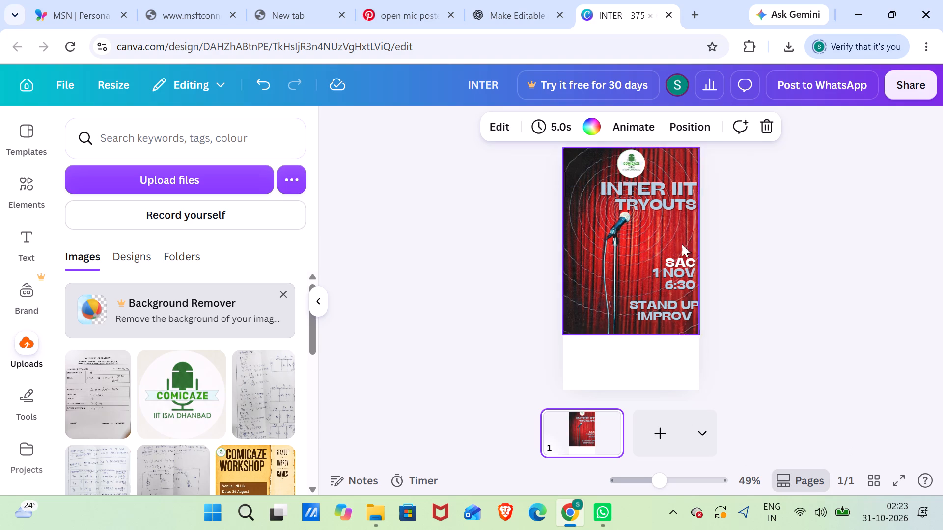
click(840, 305)
Examine the poster up close, from the logo and title down to the event details and blank bottom area.
scroll(668, 185, up, 2)
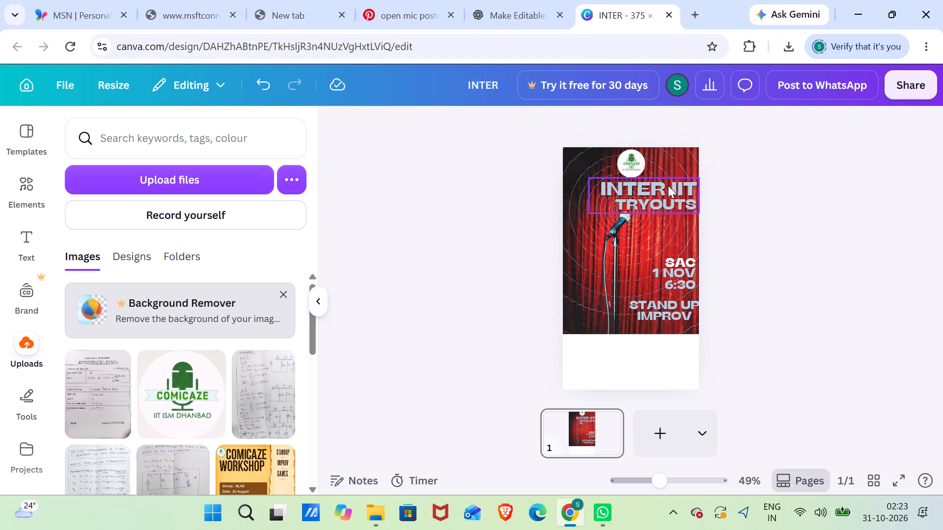
ctrl+scroll(668, 185, up, 7)
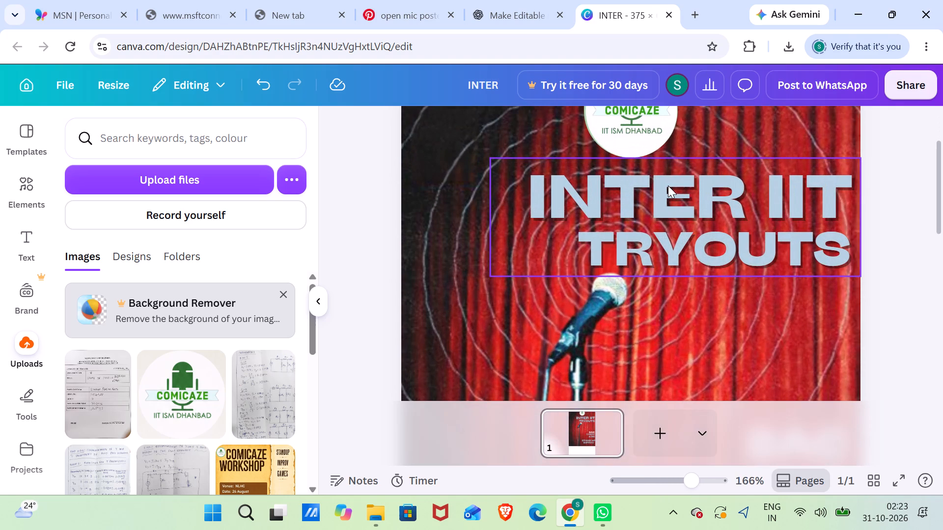
scroll(668, 185, up, 1)
scroll(668, 185, down, 1)
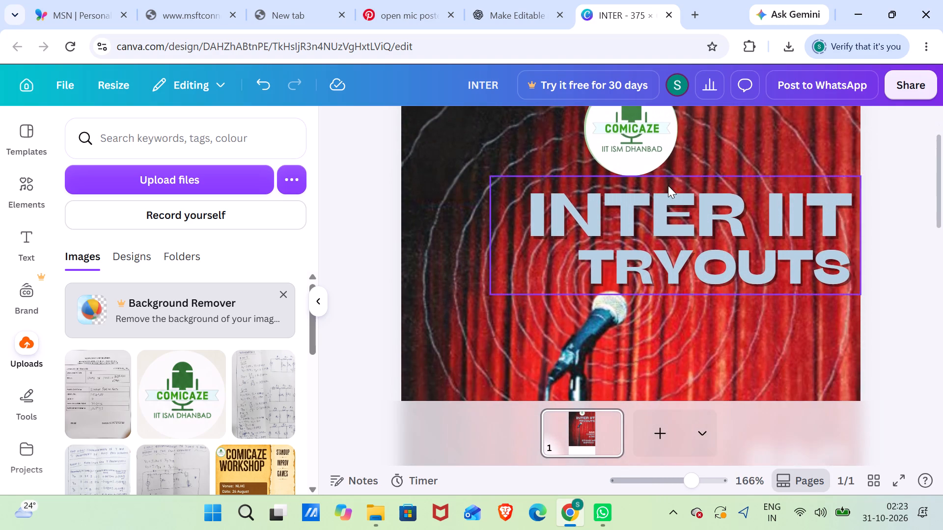
scroll(668, 186, down, 4)
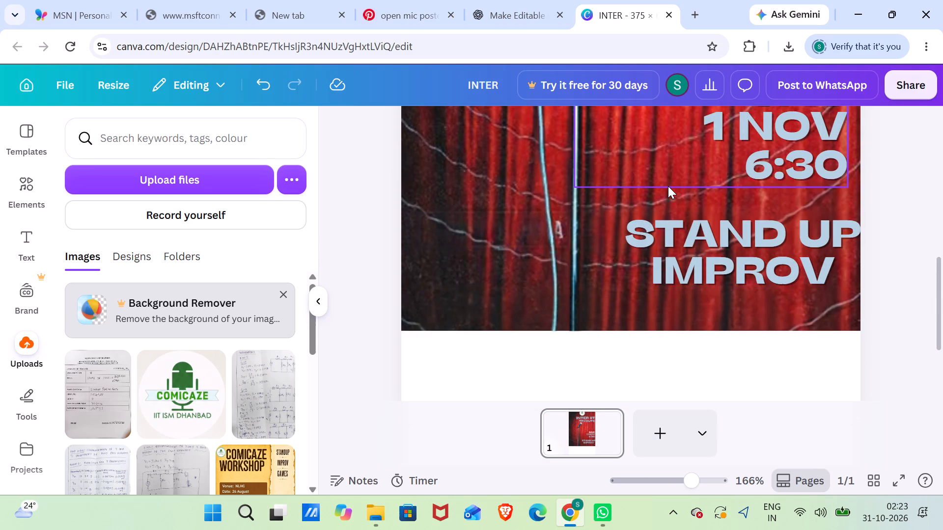